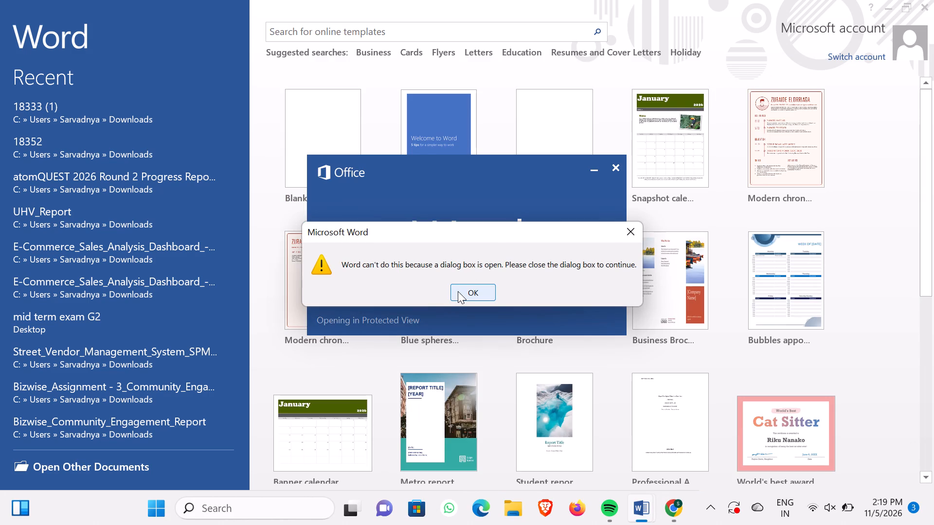
Dismiss the open-dialog warning and enable editing of the protected HOPE.SO7 seminar report.
click(458, 291)
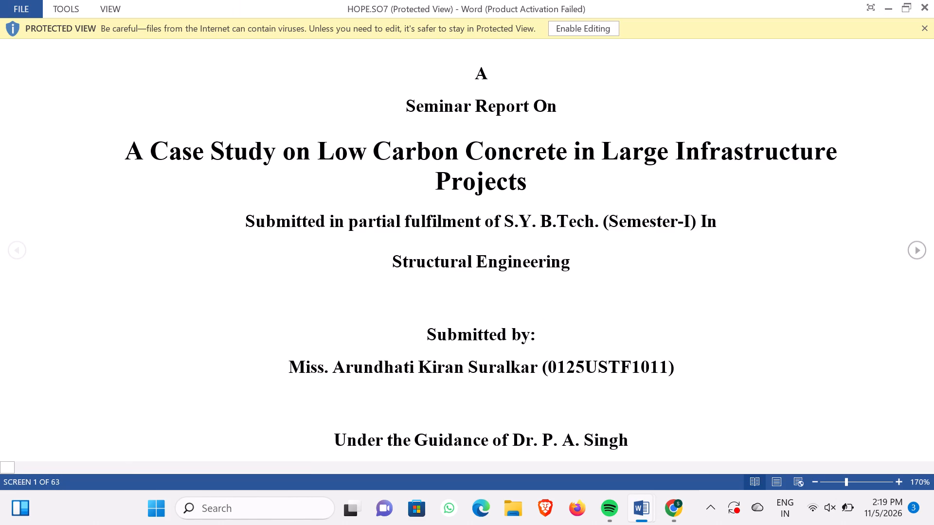
click(584, 26)
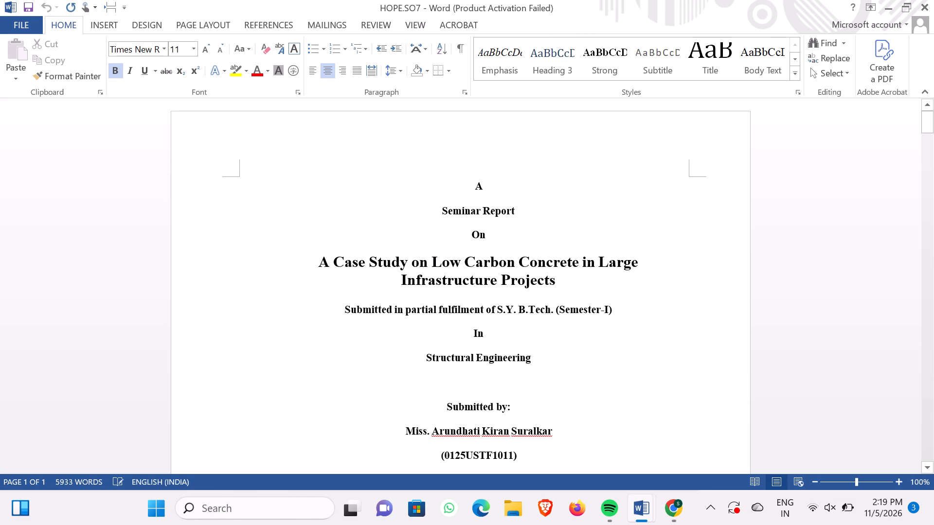
Set the font size of the cover page's opening lines "A", "Seminar Report" and "On" to 12.
drag(470, 186, 511, 233)
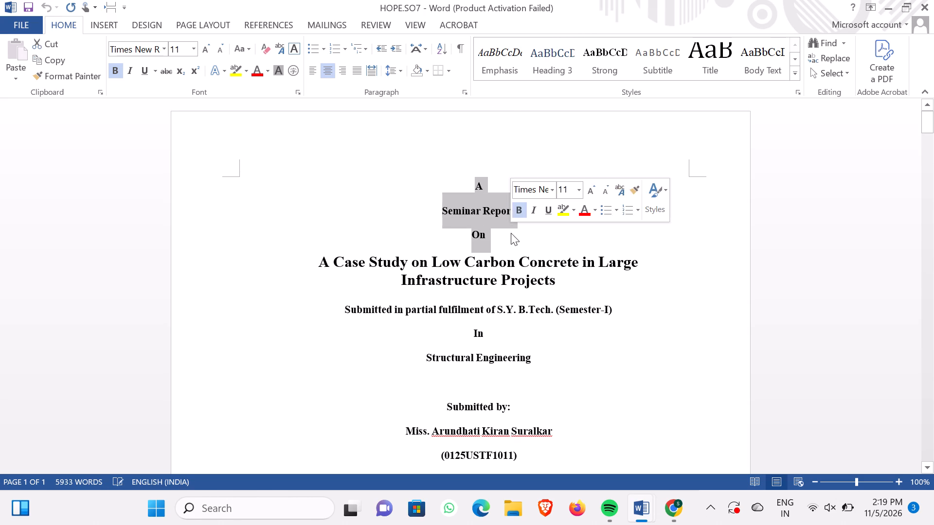
click(192, 46)
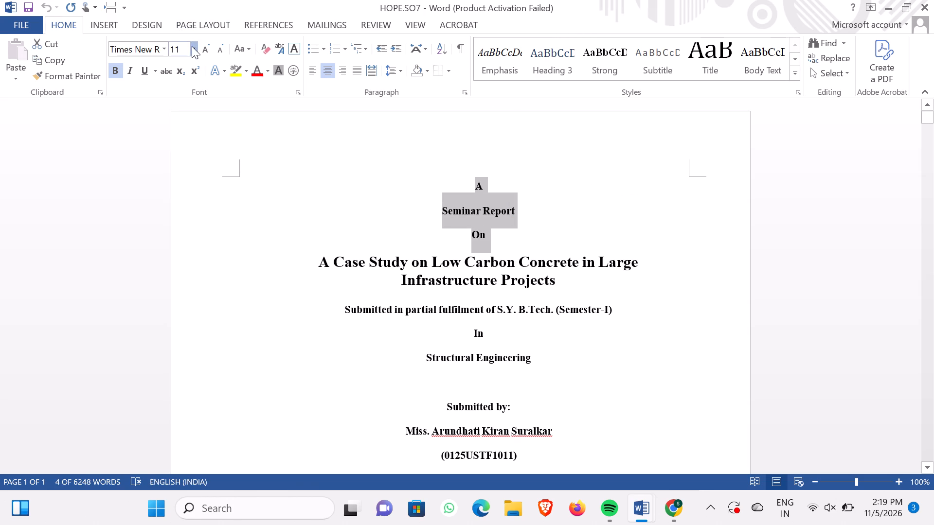
click(187, 139)
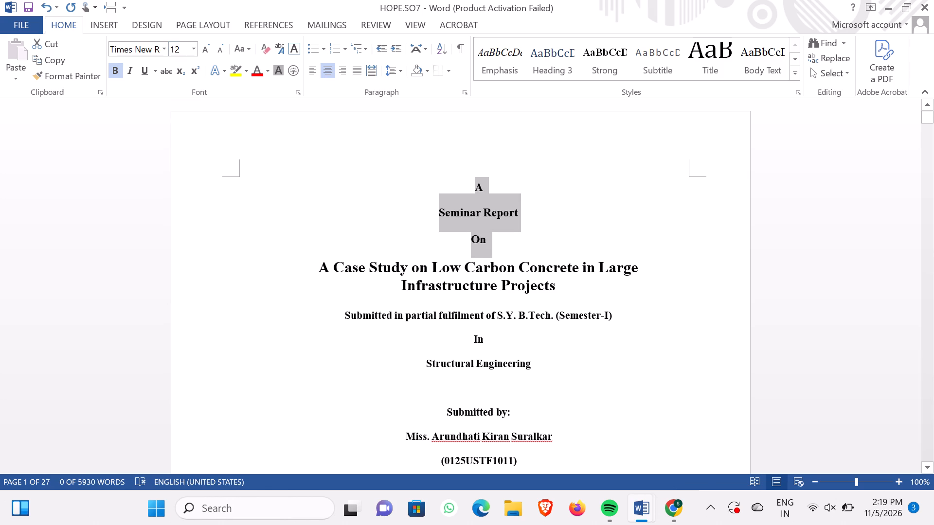
Set the font size to 12 from "Submitted in partial fulfilment" on the cover through "An Autonomous Institute" on the certificate page.
drag(344, 318, 375, 312)
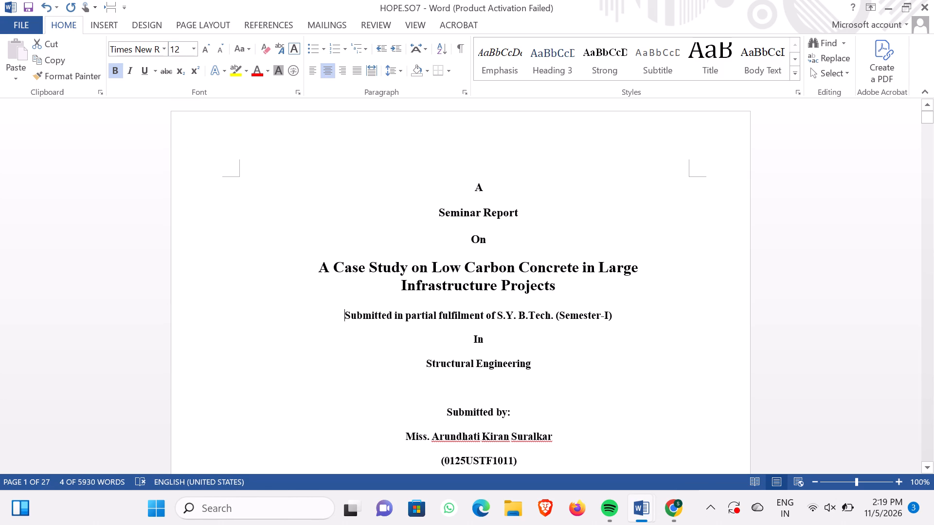
drag(375, 312, 573, 481)
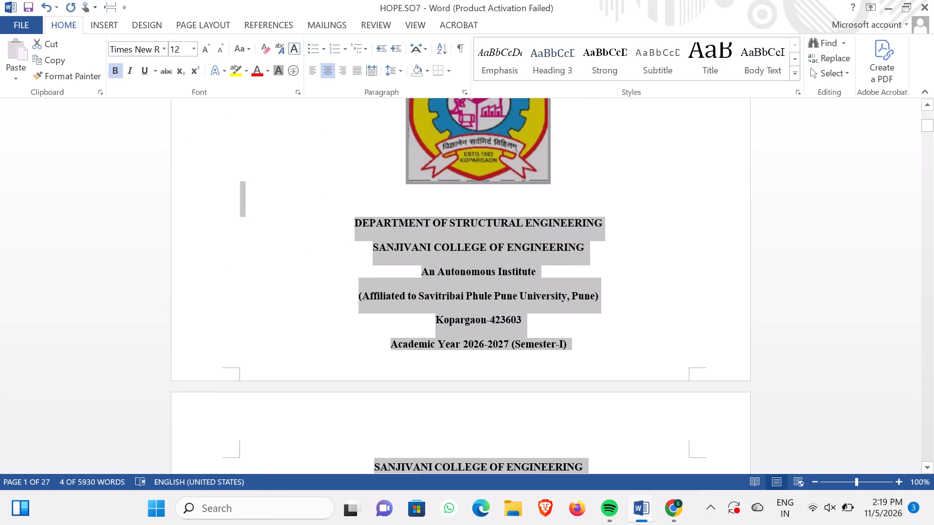
drag(573, 481, 572, 431)
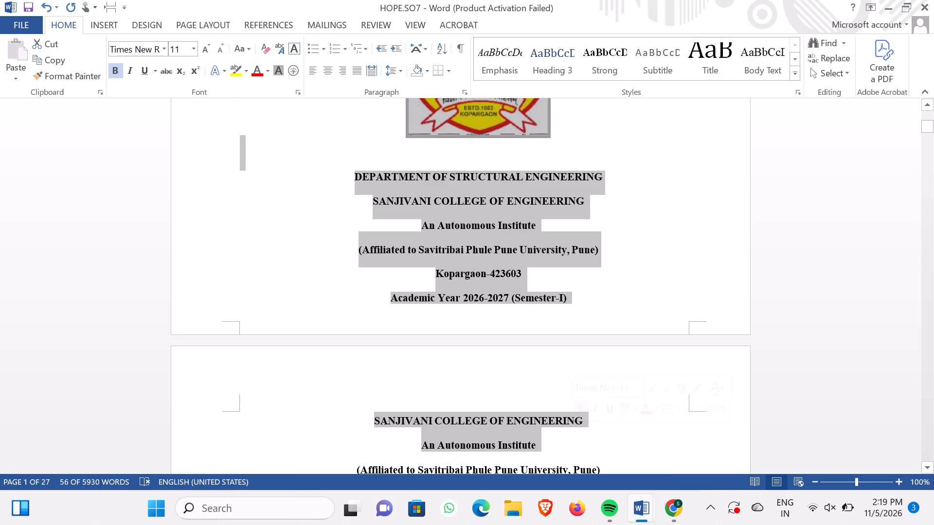
click(195, 49)
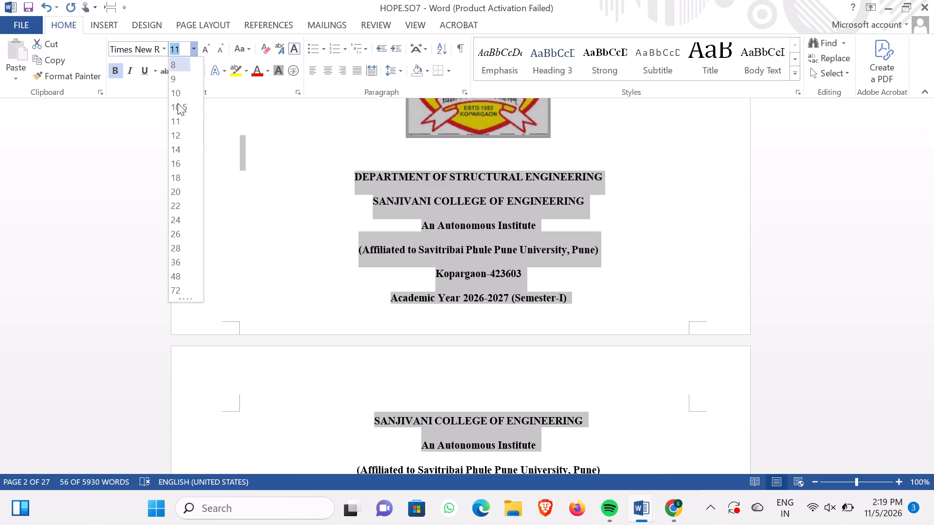
click(178, 133)
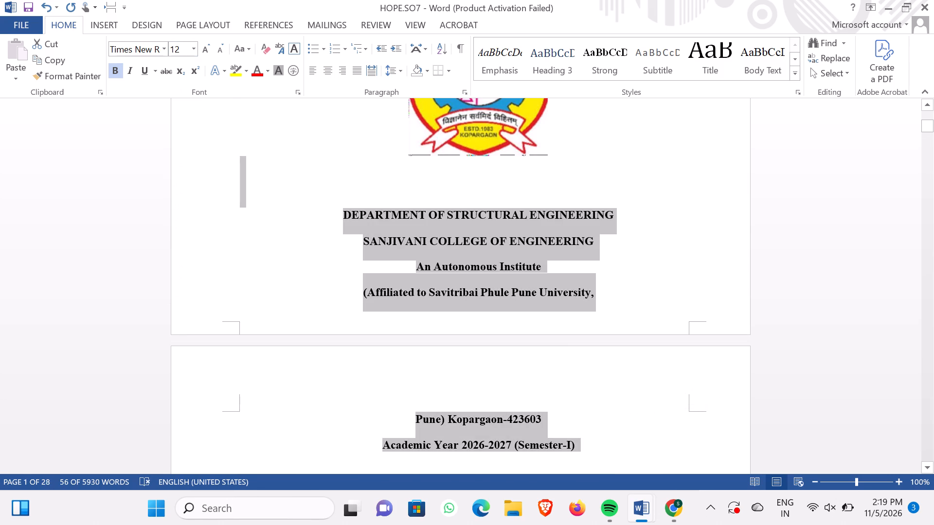
Set the certificate page text to font size 12, from the "(Affiliated to Savitribai Phule Pune University, Pune)" line through the Declaration heading.
scroll(476, 325, down, 1)
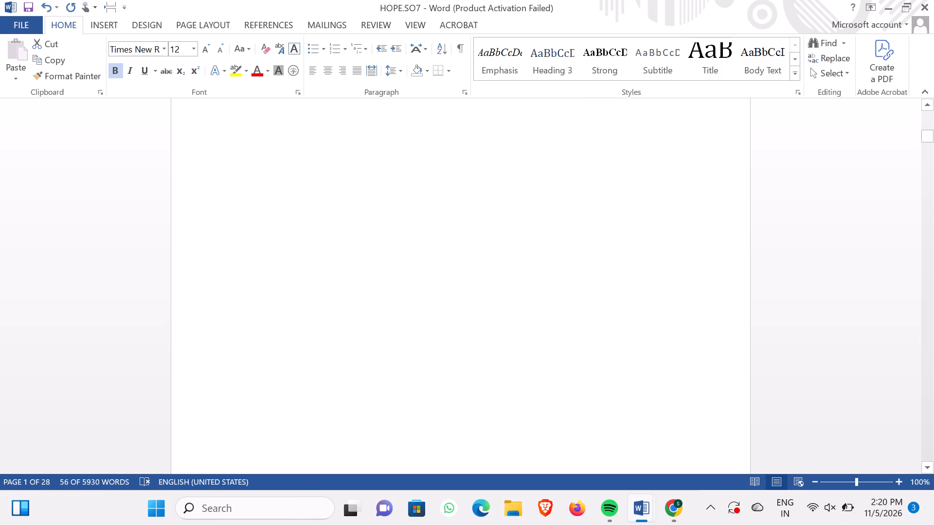
scroll(476, 325, up, 2)
scroll(476, 325, down, 5)
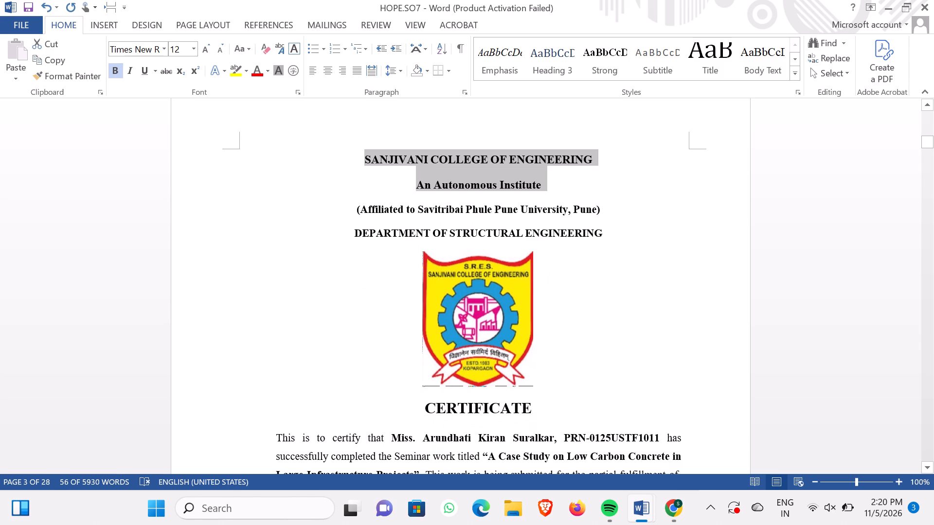
click(354, 209)
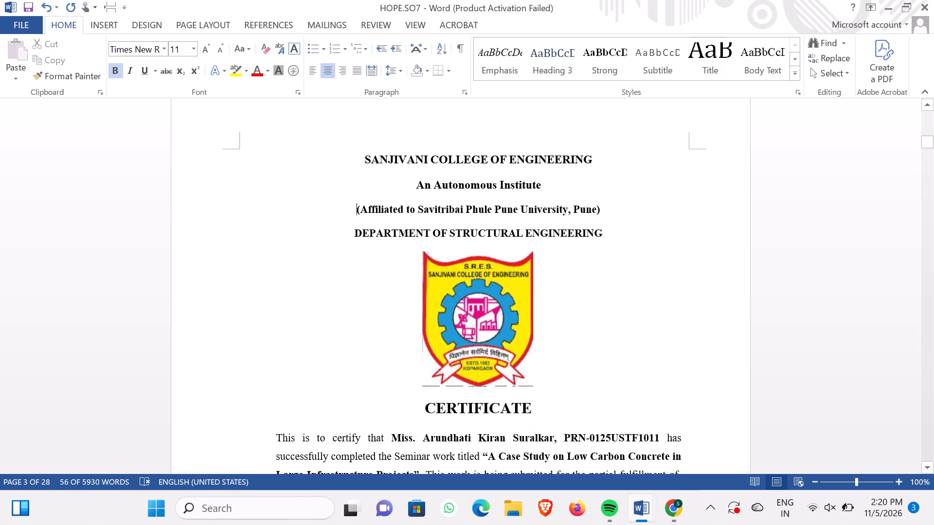
drag(354, 209, 528, 361)
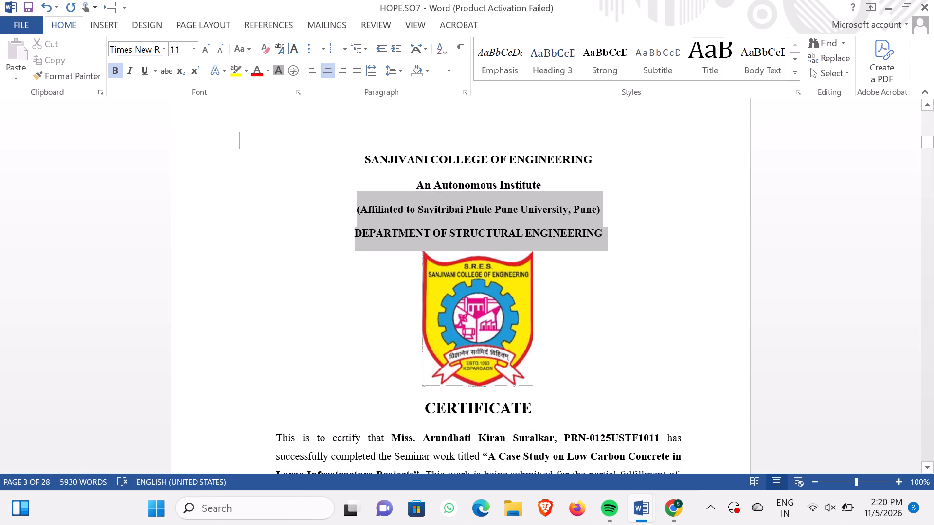
drag(528, 361, 622, 486)
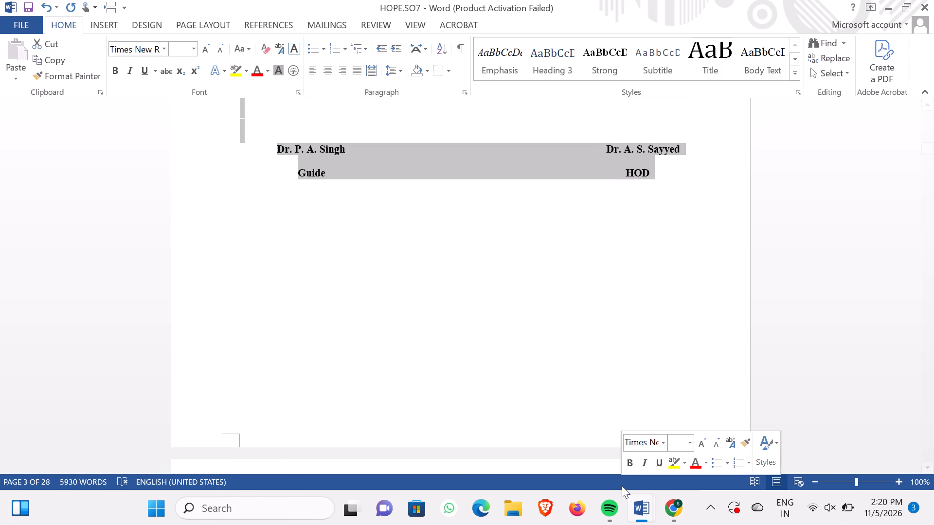
click(194, 47)
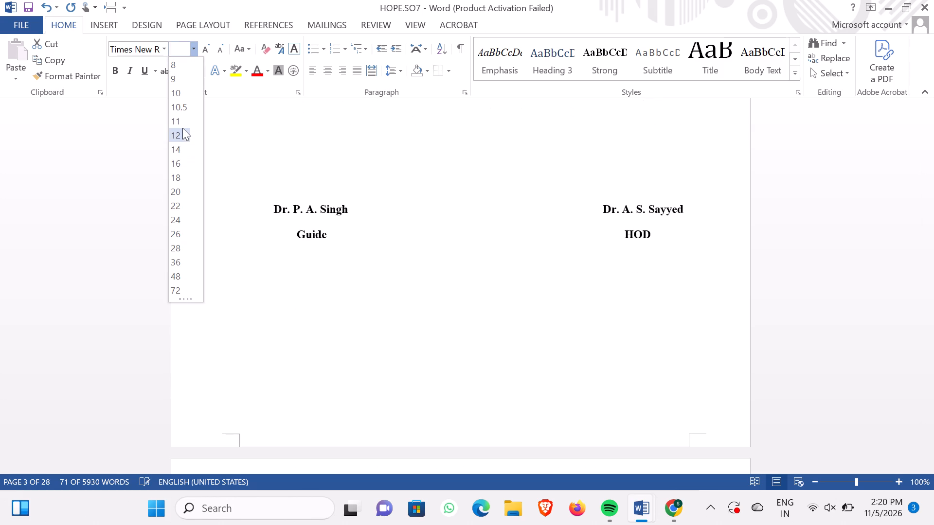
click(183, 134)
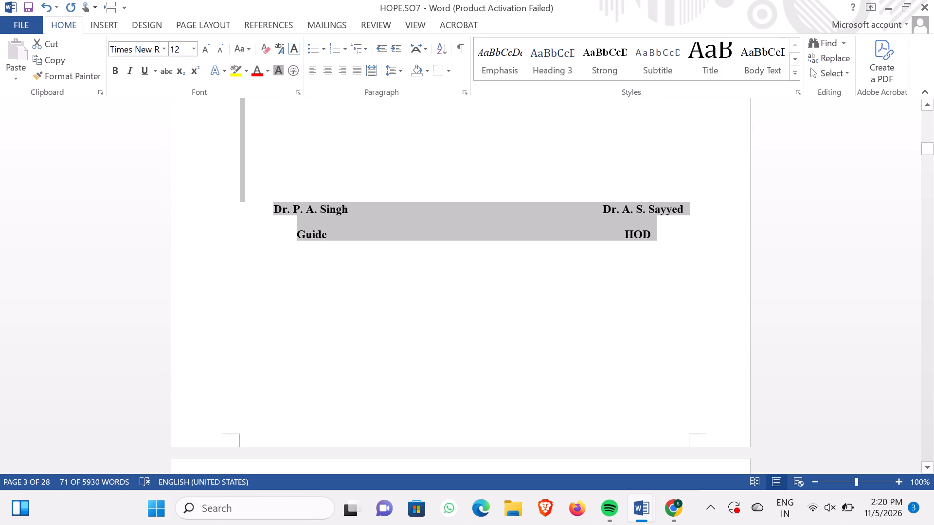
Set the Declaration heading and its two body paragraphs to font size 12.
ctrl+scroll(183, 134, down, 7)
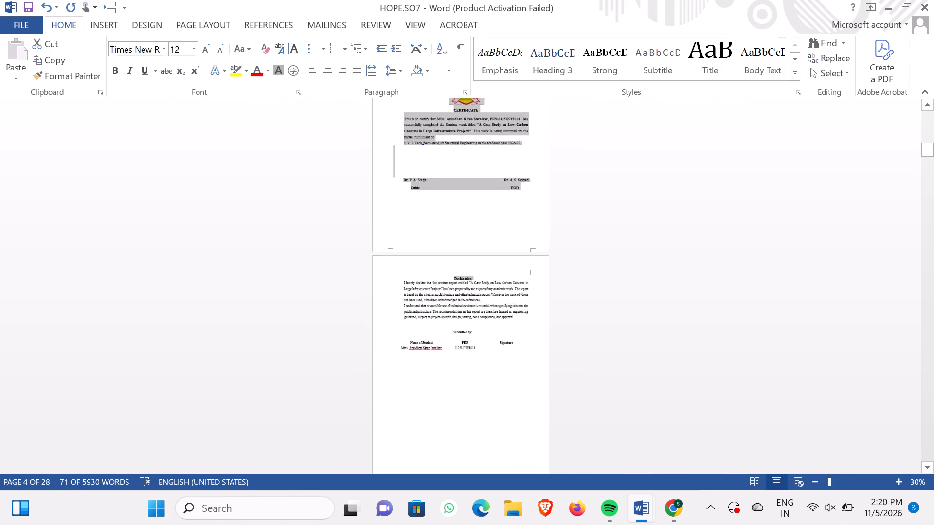
ctrl+scroll(183, 134, down, 2)
ctrl+scroll(183, 134, up, 5)
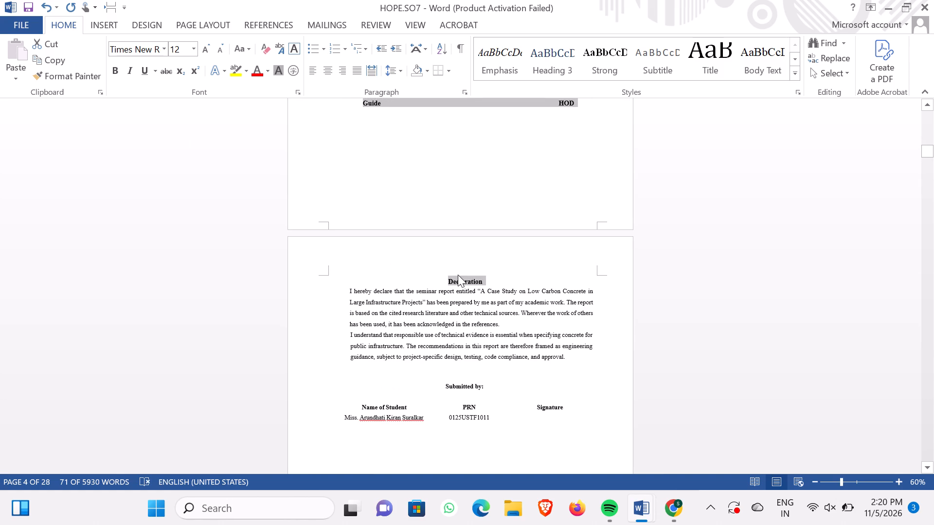
click(447, 281)
click(447, 281)
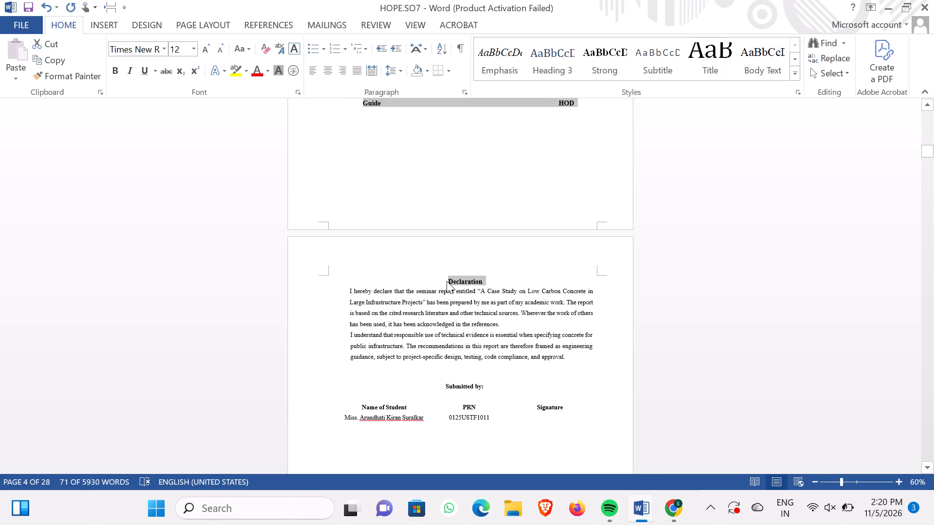
click(457, 280)
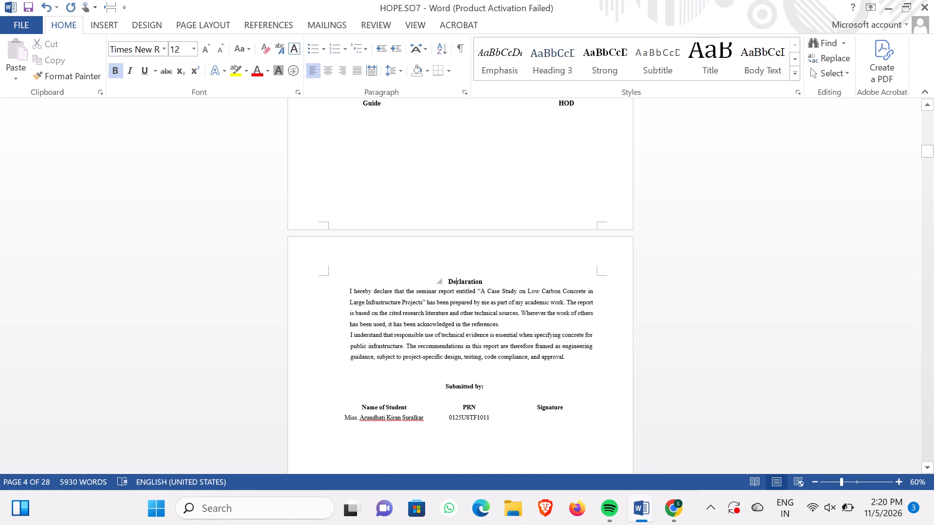
click(447, 280)
click(447, 280)
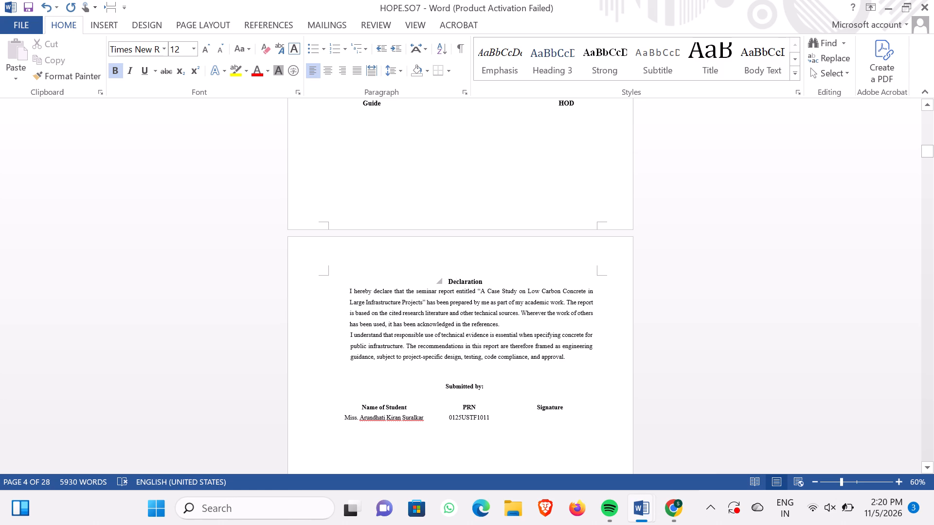
click(449, 280)
drag(449, 280, 511, 354)
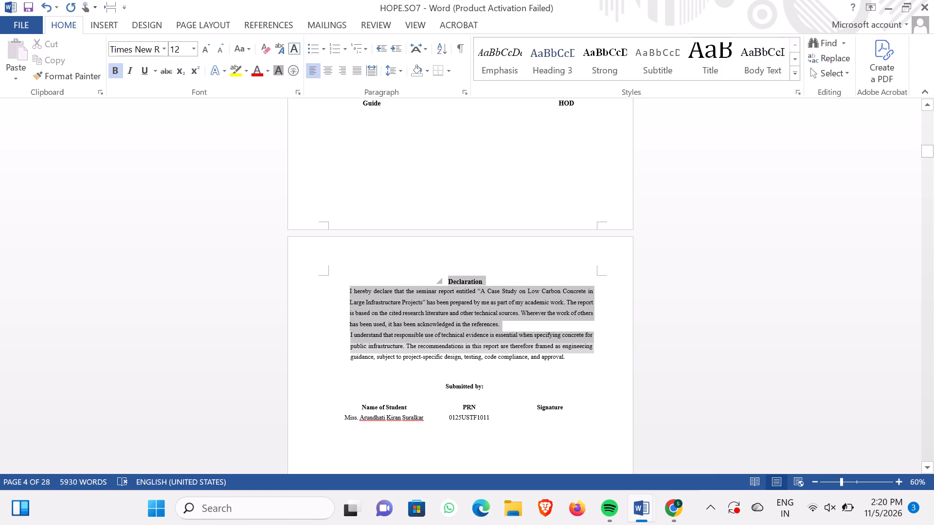
drag(511, 354, 575, 357)
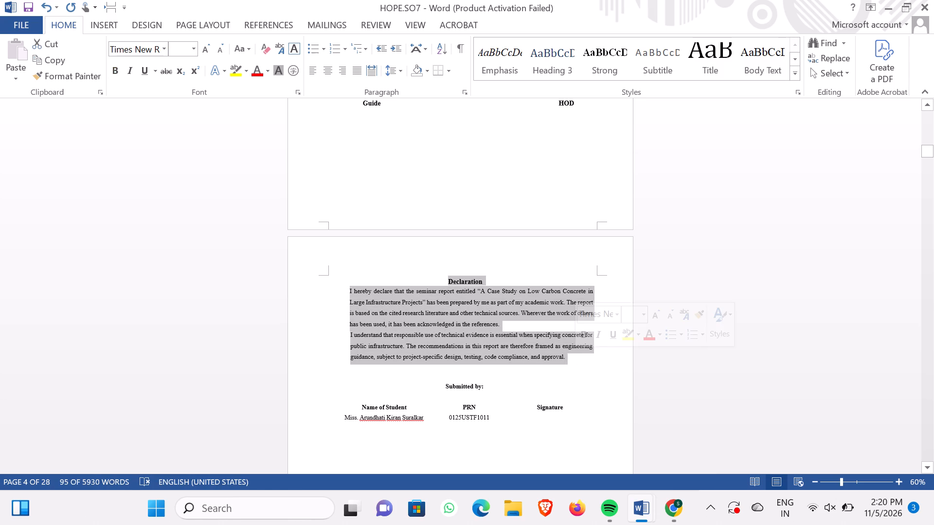
click(192, 50)
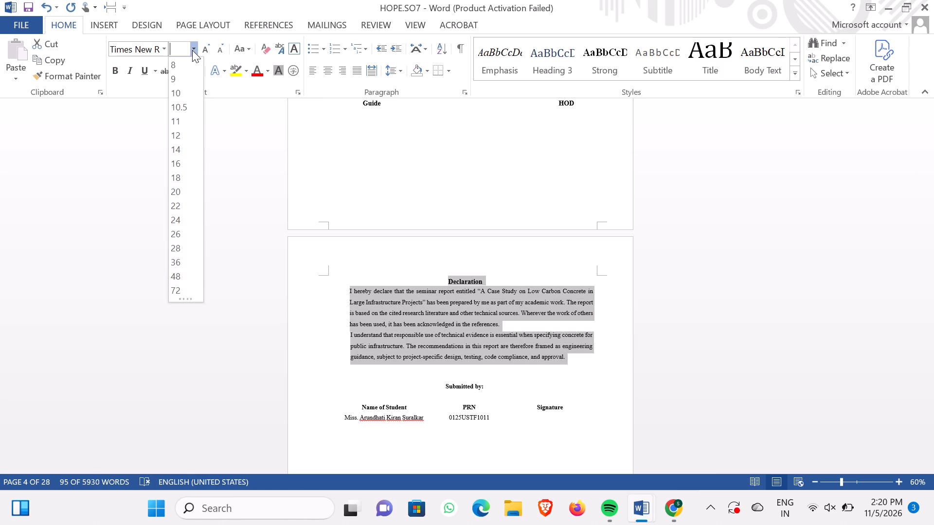
click(184, 134)
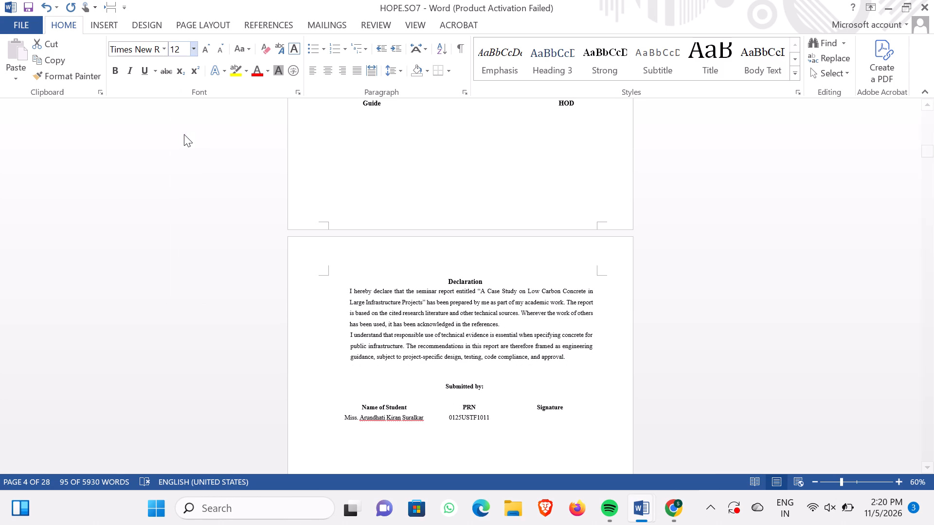
Set the Declaration page's "Submitted by:" block, including the student name, PRN and signature rows, to font size 12.
scroll(433, 350, down, 1)
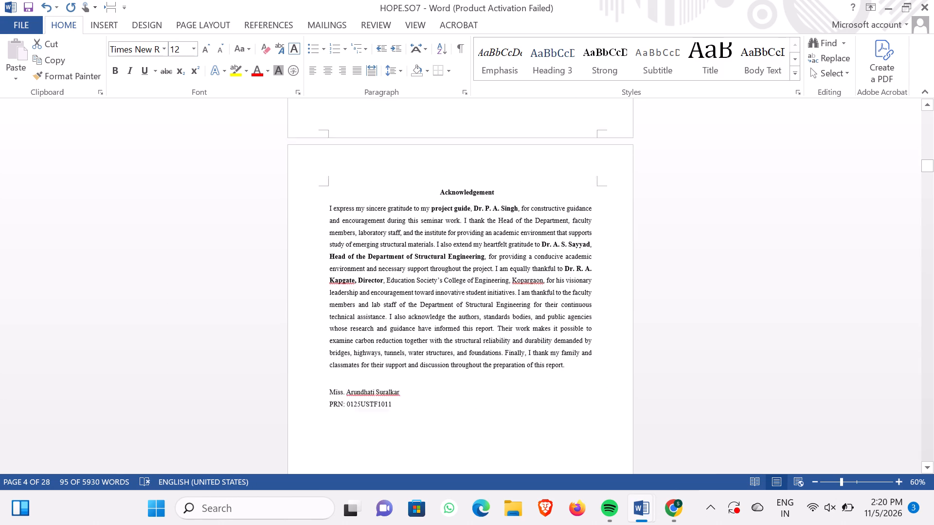
scroll(433, 350, up, 2)
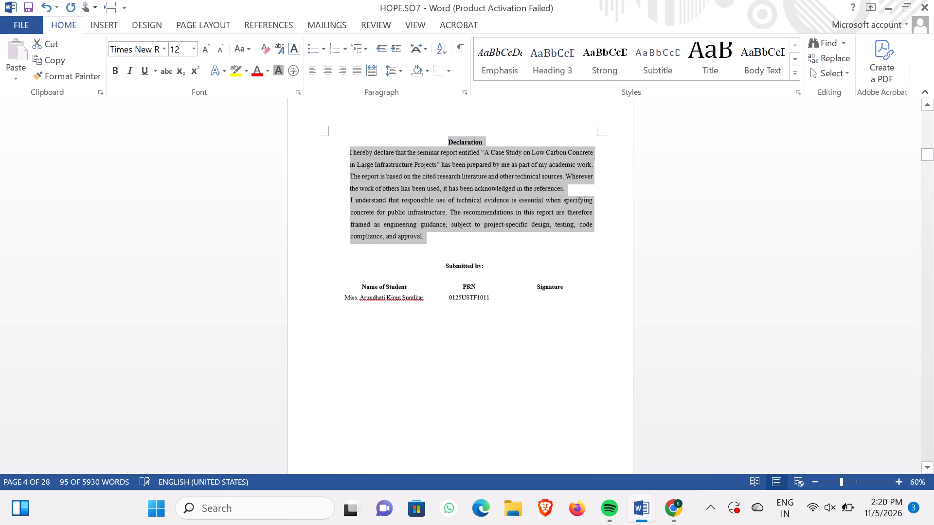
scroll(433, 350, up, 1)
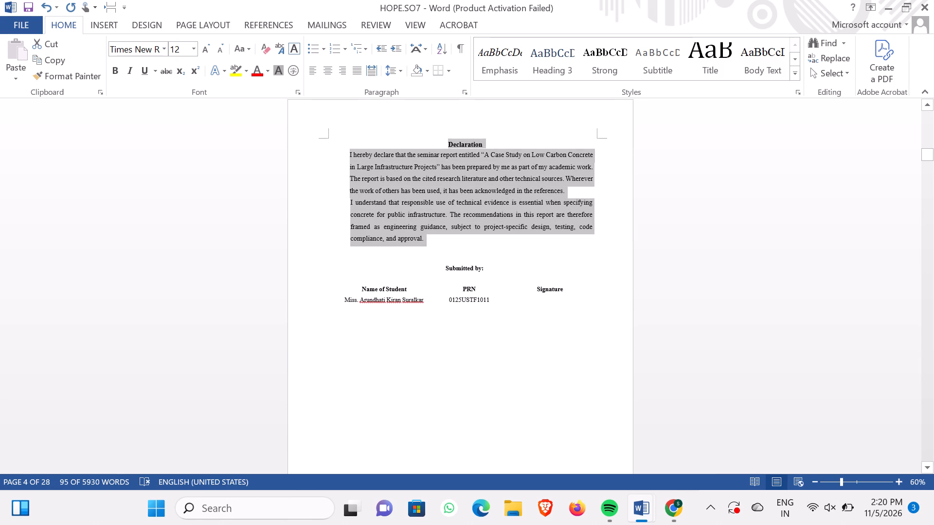
drag(443, 268, 569, 312)
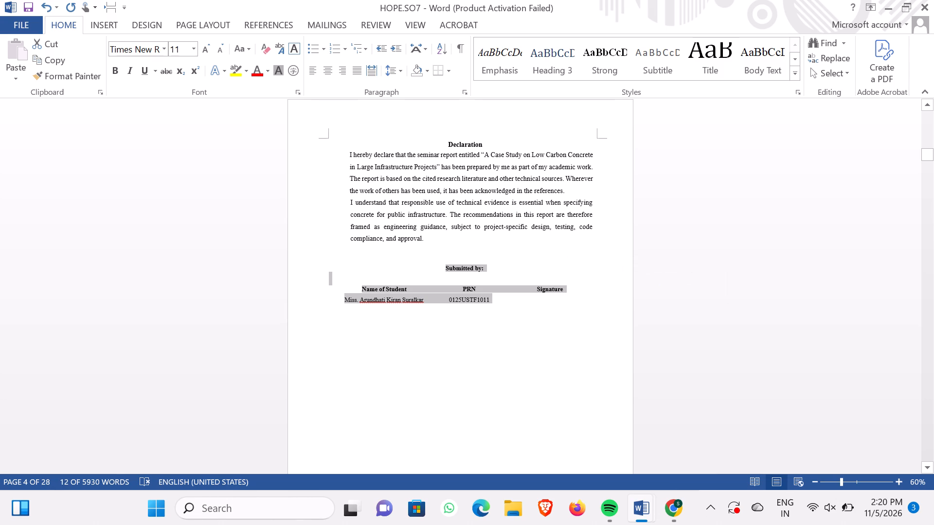
click(195, 50)
click(178, 137)
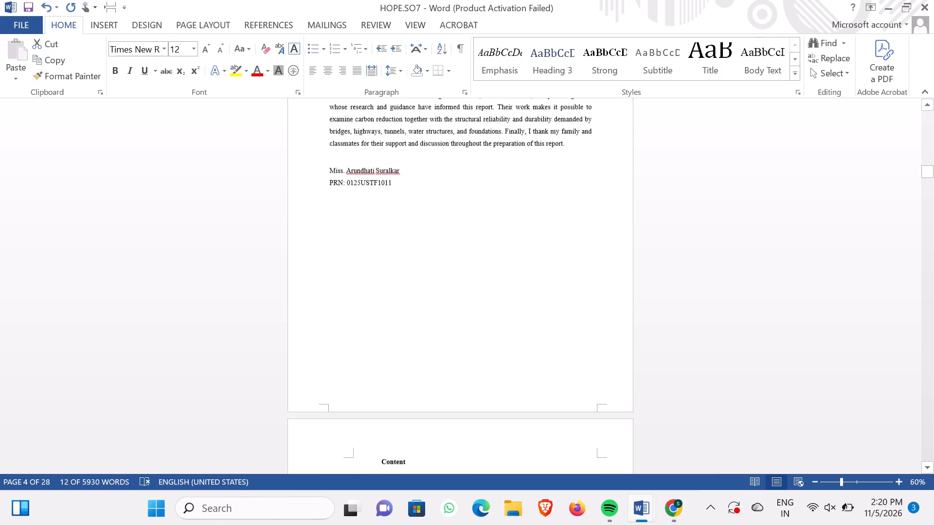
scroll(568, 185, up, 1)
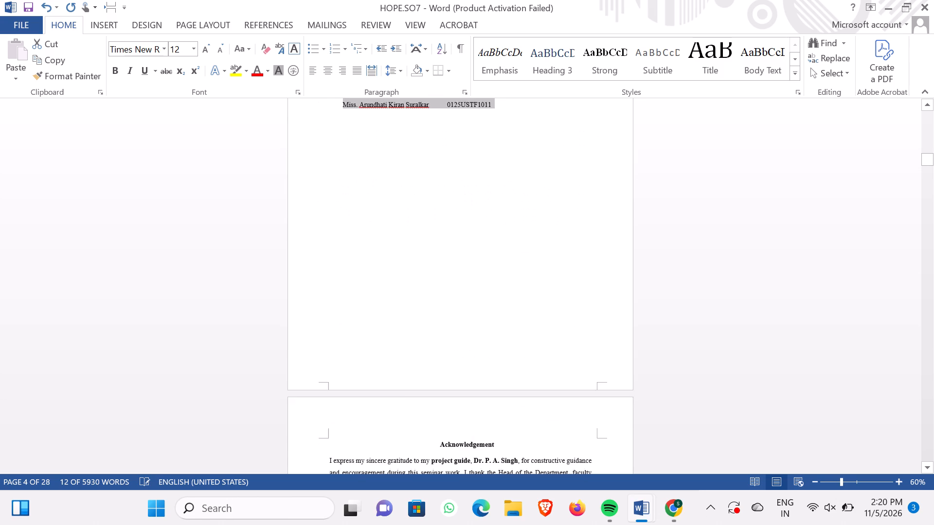
Review the reformatted front-matter pages from the Declaration back through the certificate to the cover page.
scroll(568, 185, up, 2)
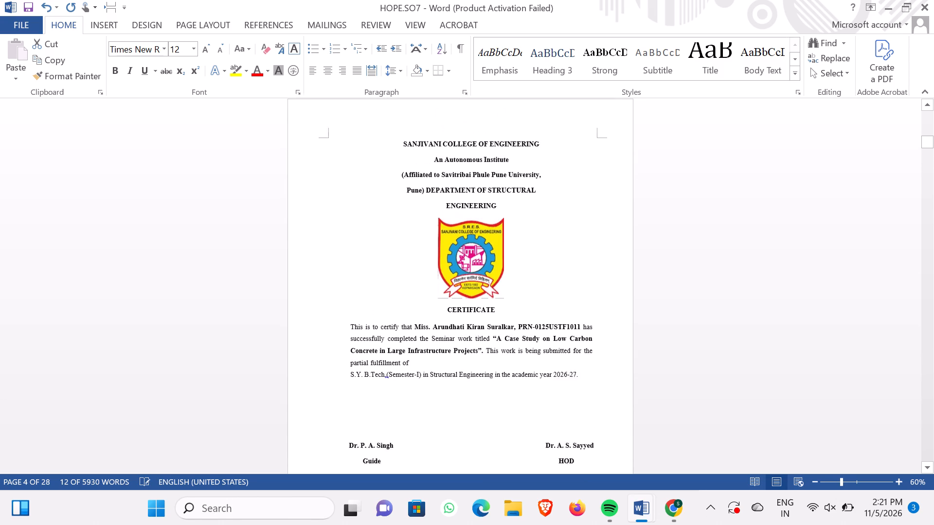
scroll(568, 185, up, 2)
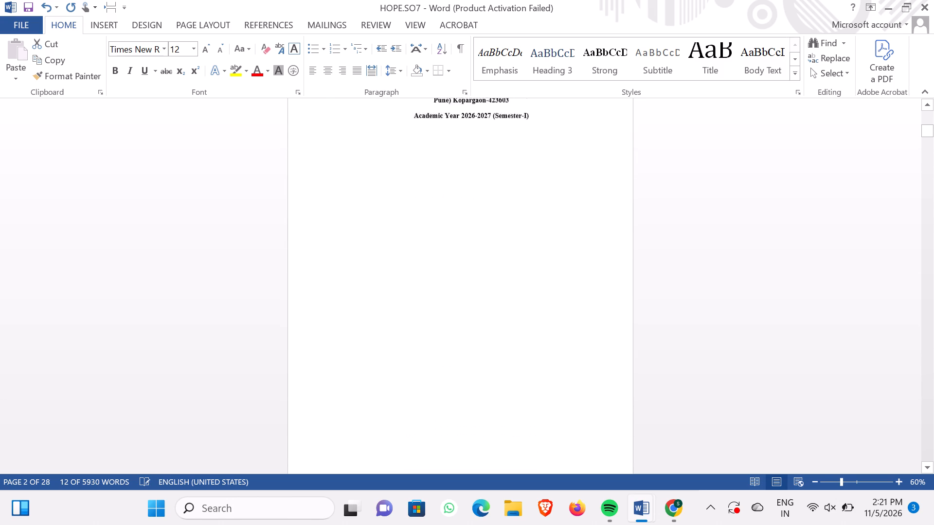
scroll(568, 185, up, 2)
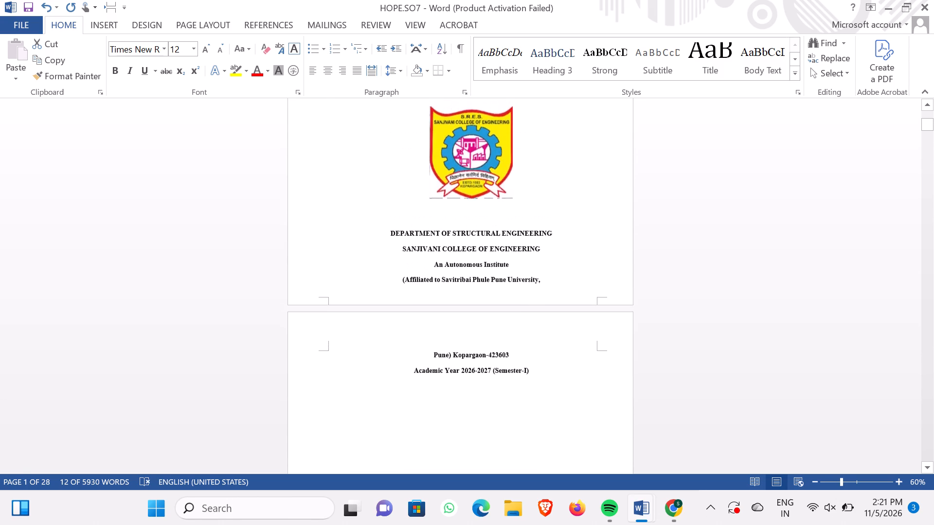
scroll(568, 185, up, 1)
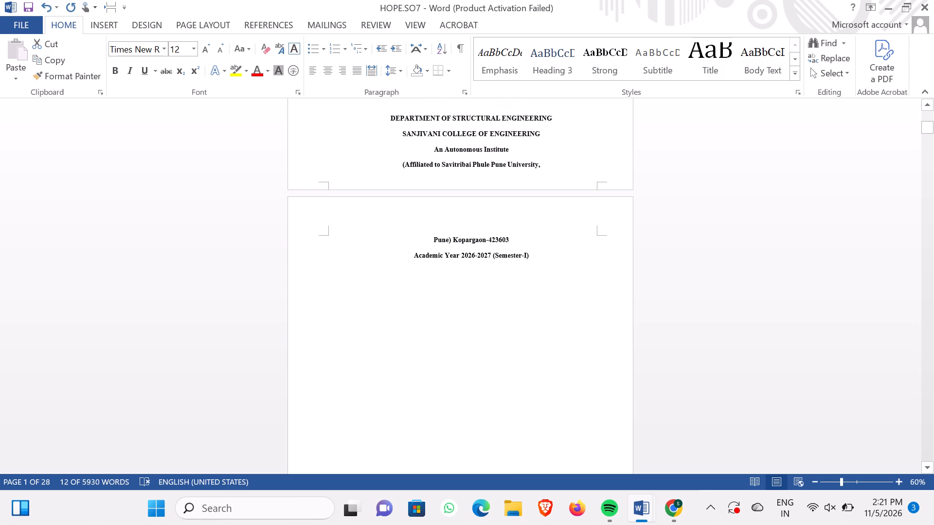
scroll(568, 185, down, 2)
scroll(568, 185, up, 1)
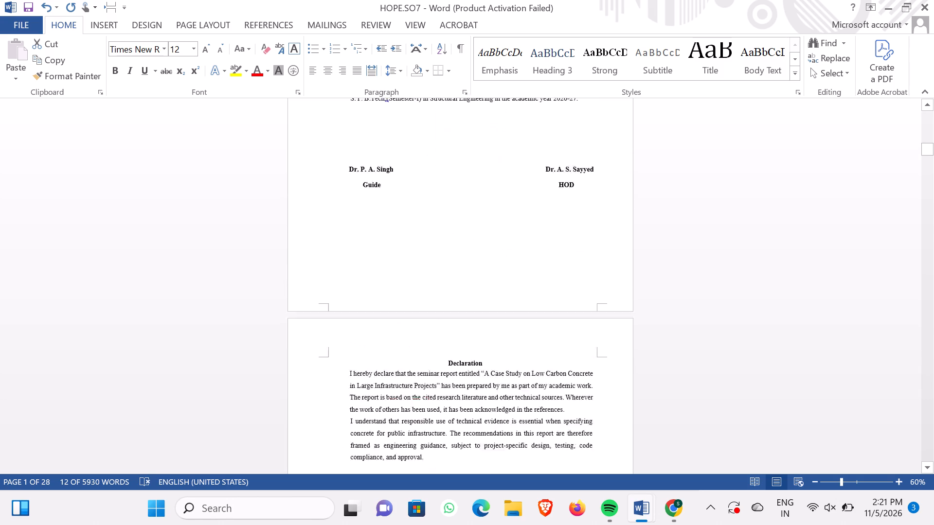
scroll(568, 185, up, 1)
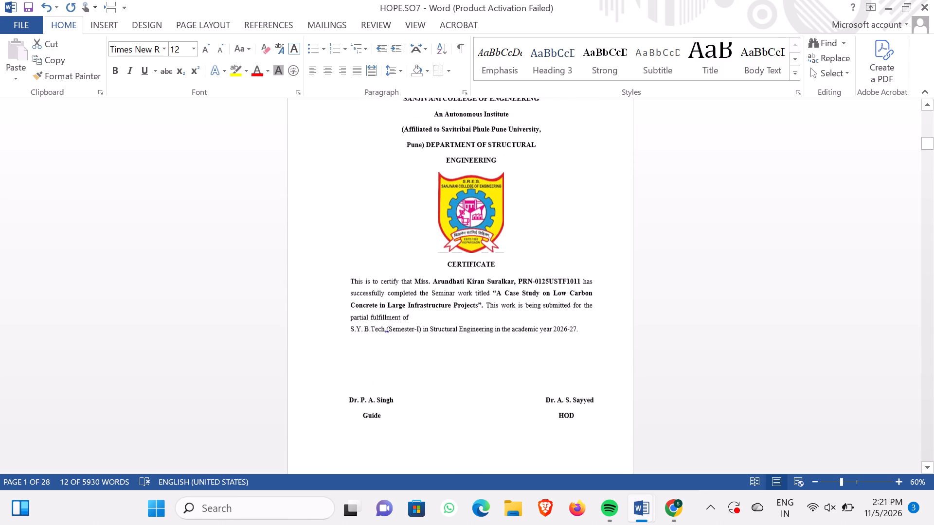
scroll(568, 185, up, 2)
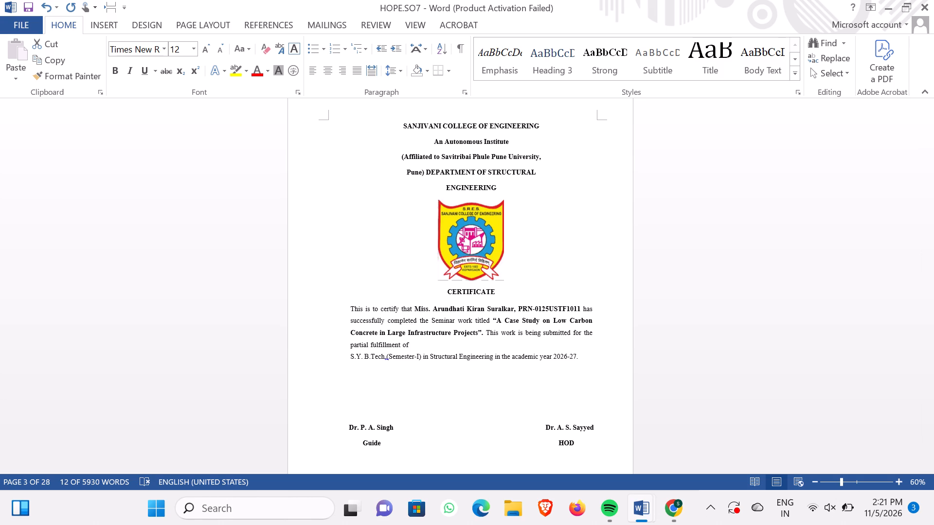
scroll(359, 209, up, 4)
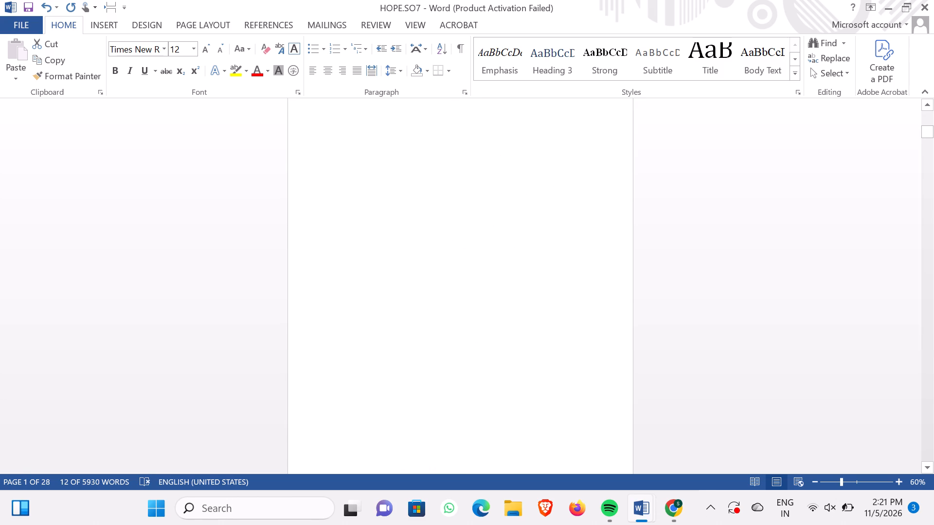
scroll(359, 209, up, 1)
scroll(359, 209, down, 1)
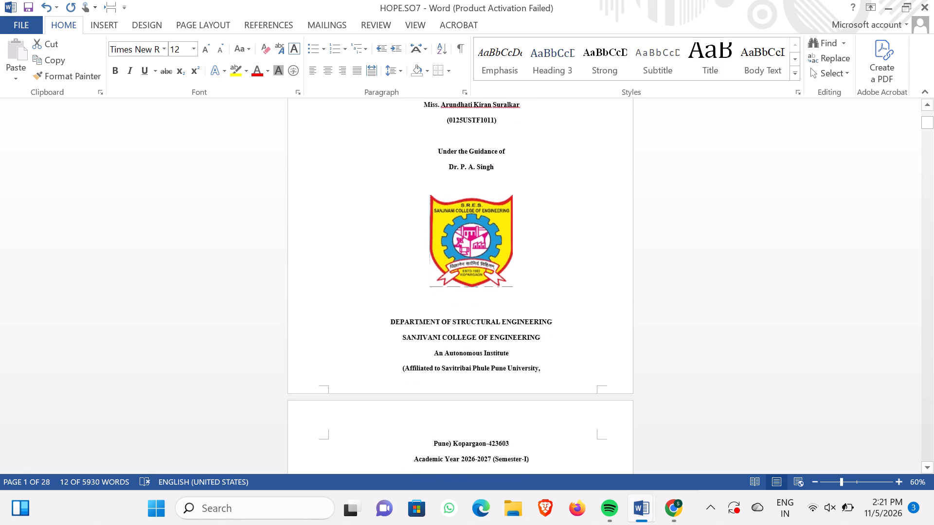
scroll(359, 209, up, 1)
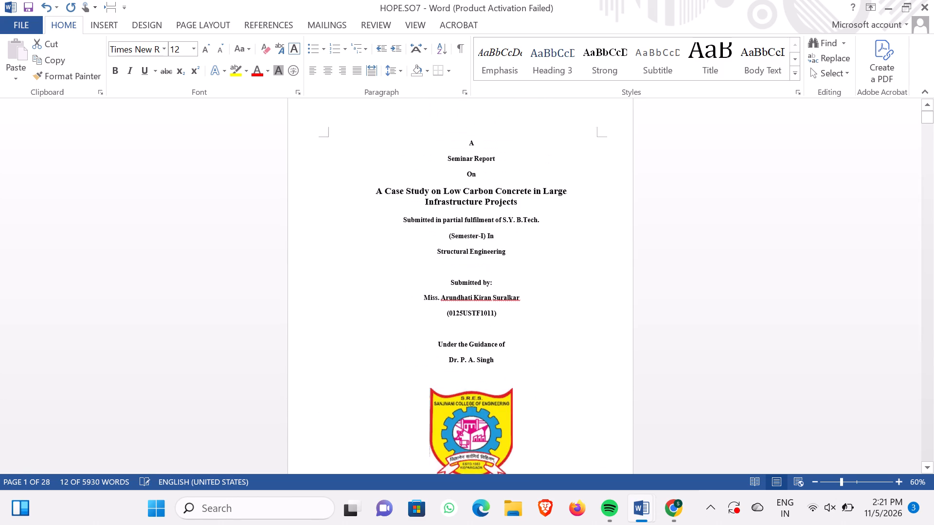
scroll(359, 209, up, 2)
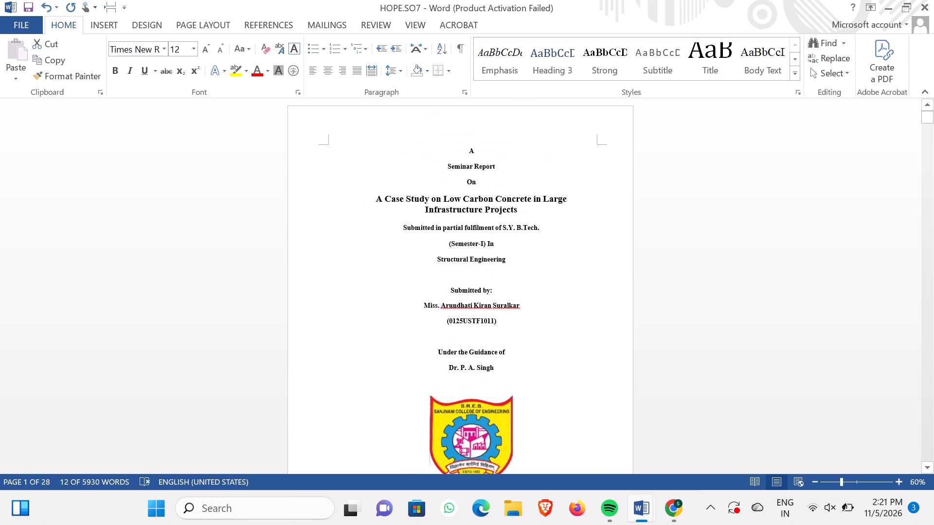
Delete one empty line between "Structural Engineering" and "Submitted by:" on the cover page.
click(474, 280)
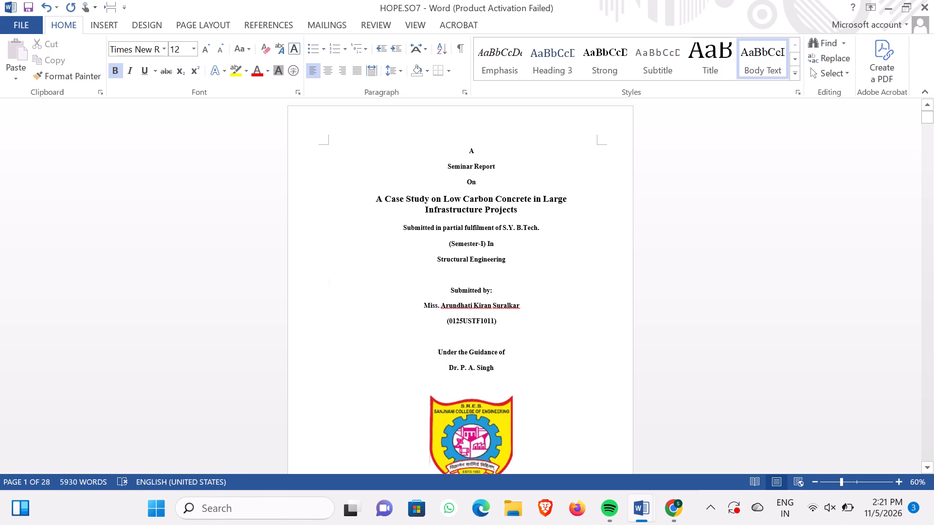
key(BackSpace)
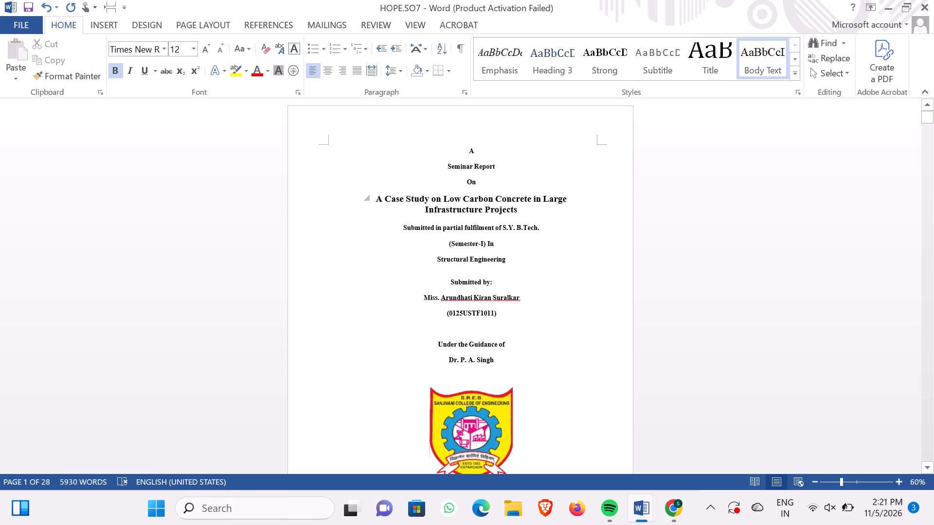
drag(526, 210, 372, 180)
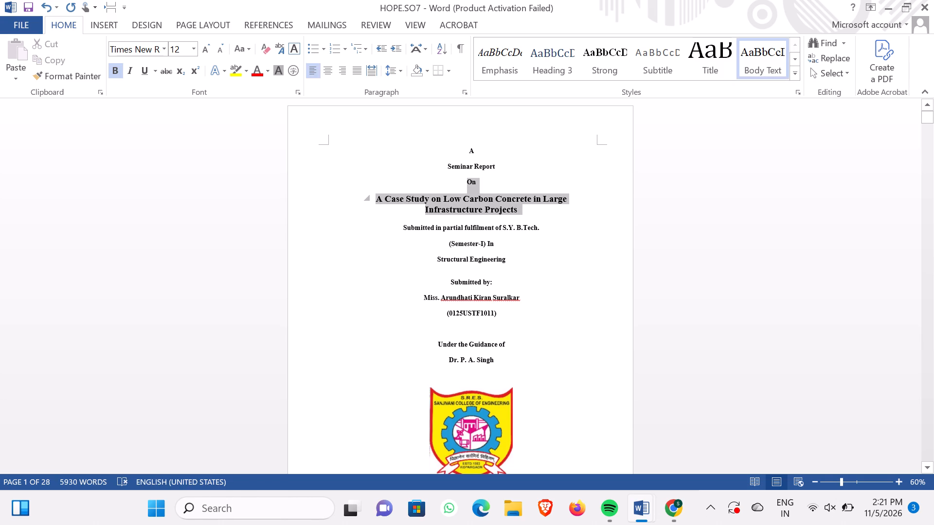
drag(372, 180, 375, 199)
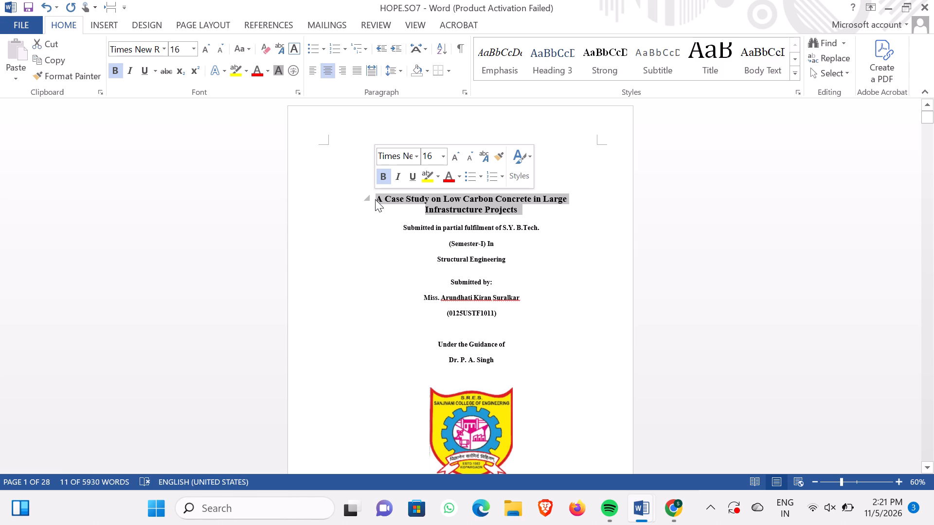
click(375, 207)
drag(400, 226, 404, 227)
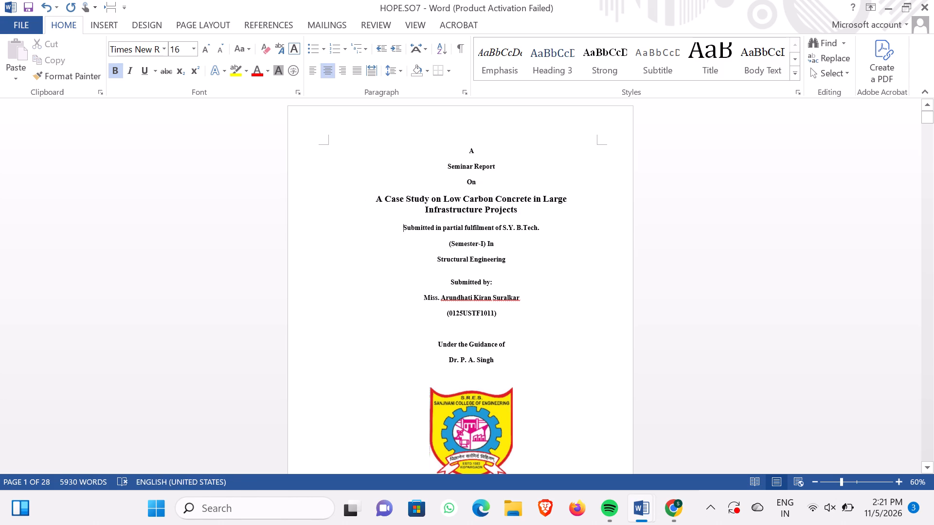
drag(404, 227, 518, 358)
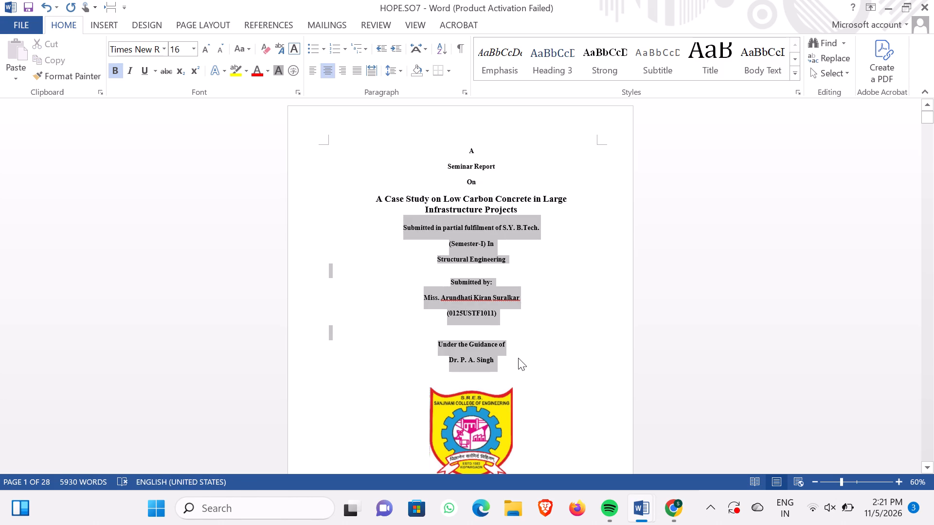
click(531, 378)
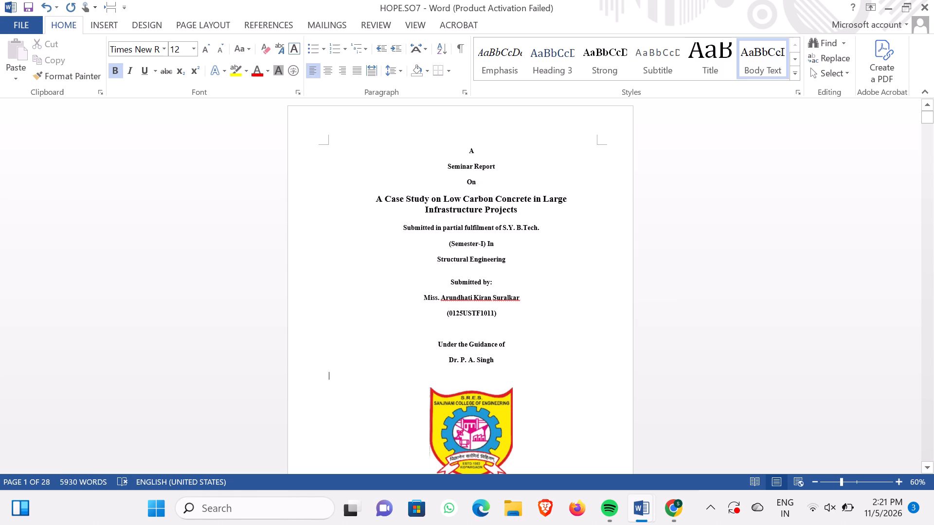
Move the college logo on the cover page up so it sits directly beneath the guide's name.
drag(475, 418, 473, 405)
Delete three empty lines between the cover logo and the "DEPARTMENT OF STRUCTURAL ENGINEERING" line.
scroll(534, 283, down, 1)
scroll(534, 283, up, 1)
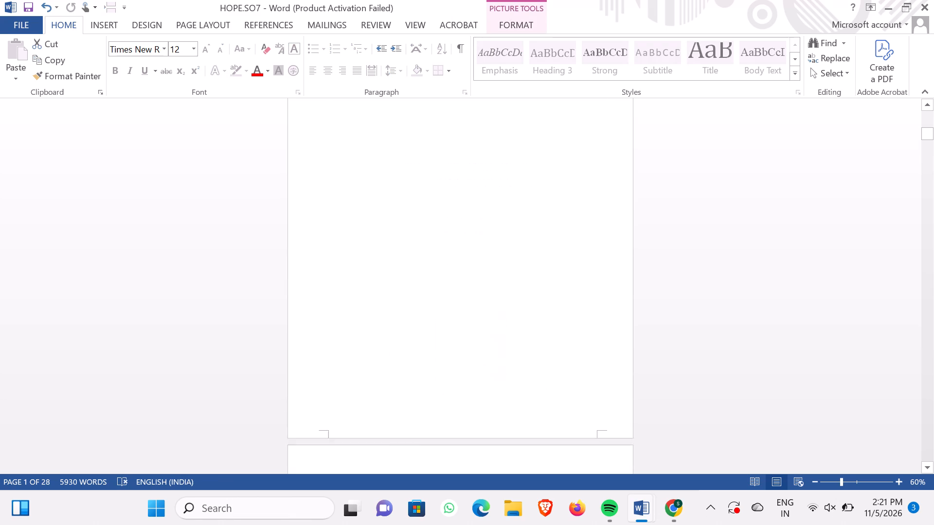
scroll(534, 283, up, 3)
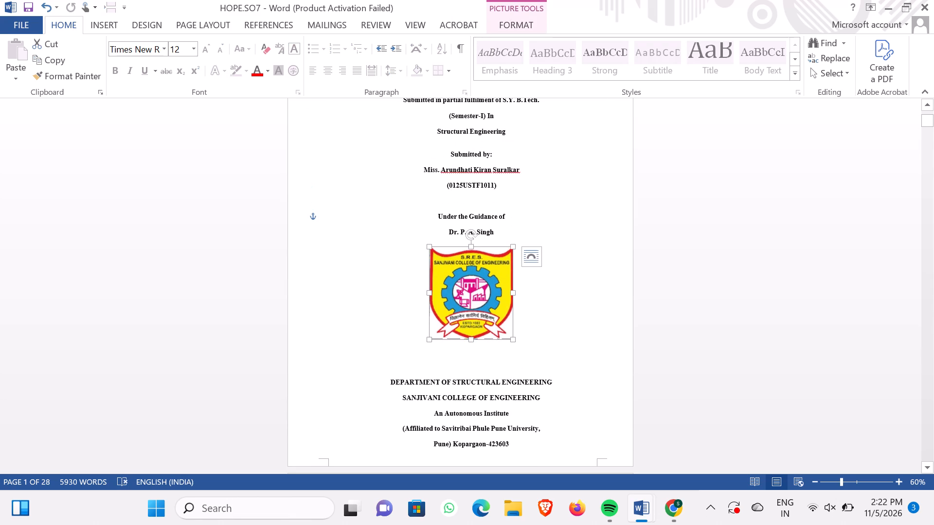
click(427, 363)
key(BackSpace)
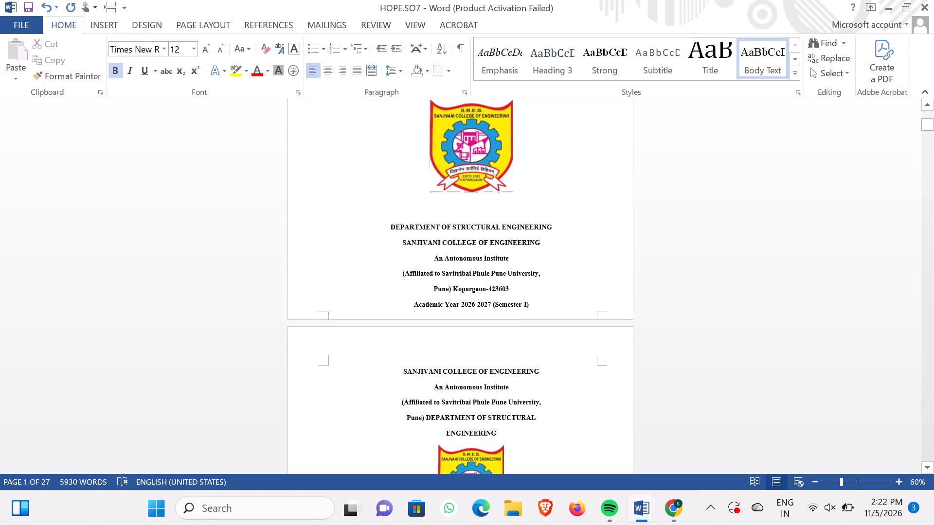
key(BackSpace)
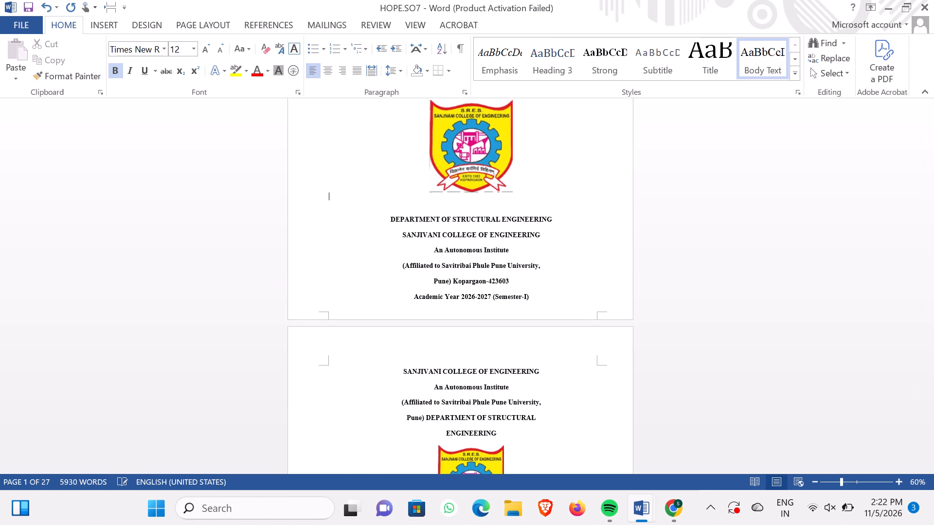
key(BackSpace)
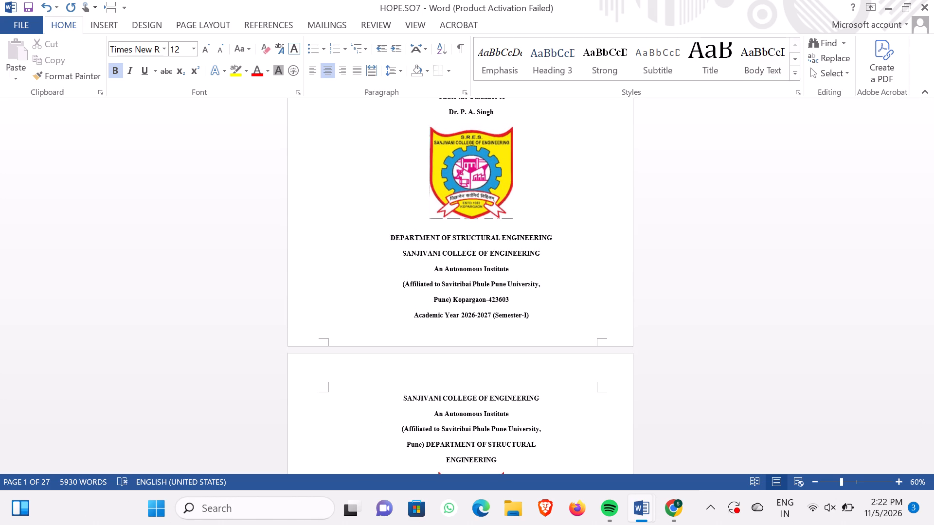
Select the whole document and open the custom margin settings.
scroll(427, 363, up, 2)
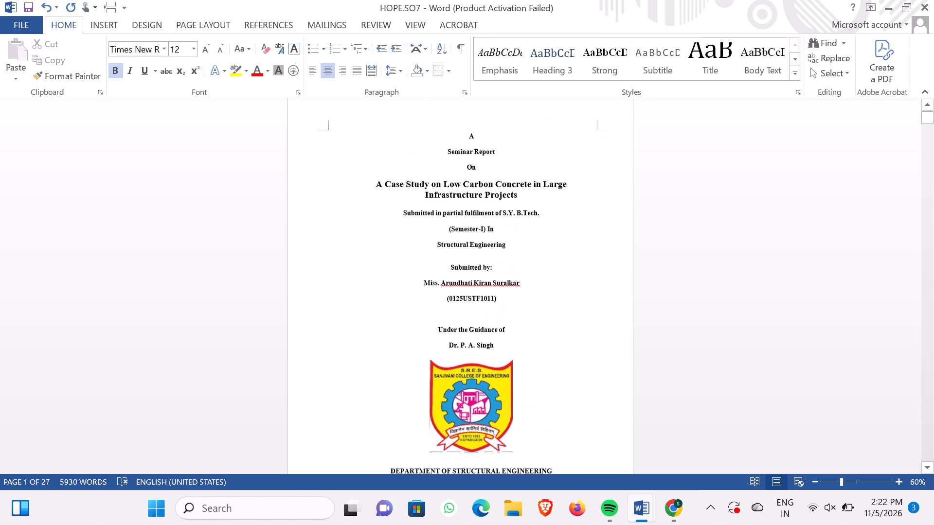
key(ctrl+a)
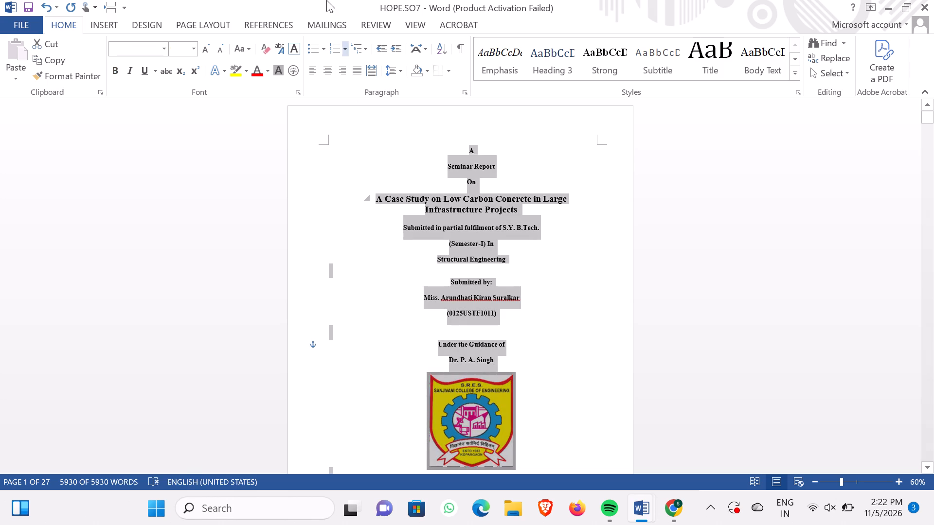
click(195, 17)
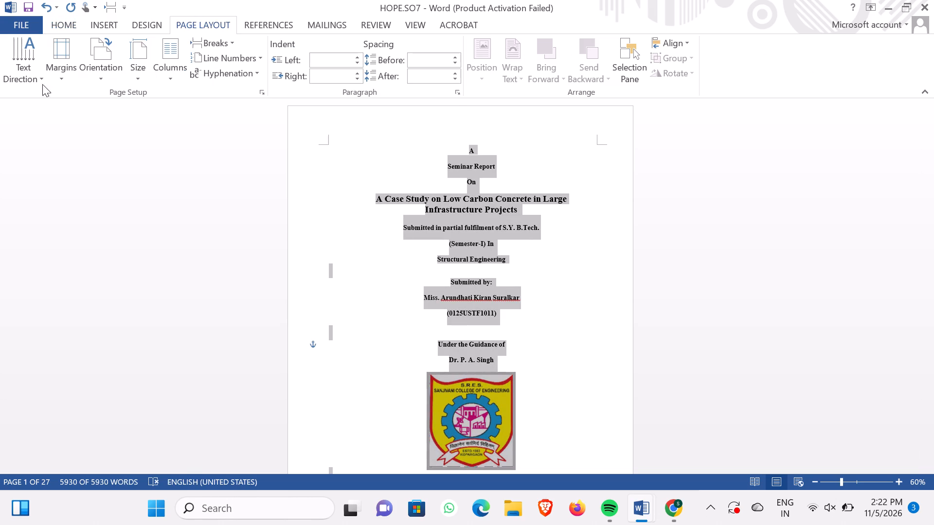
click(39, 78)
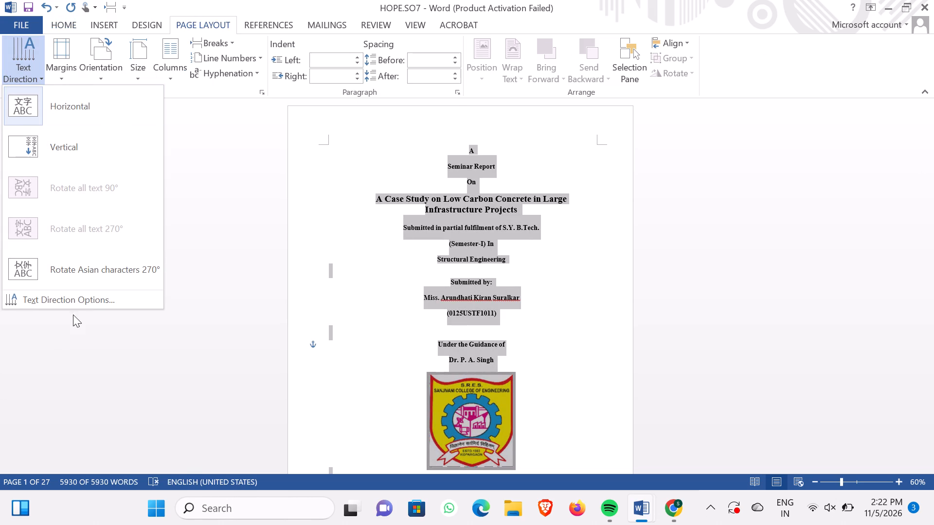
click(65, 71)
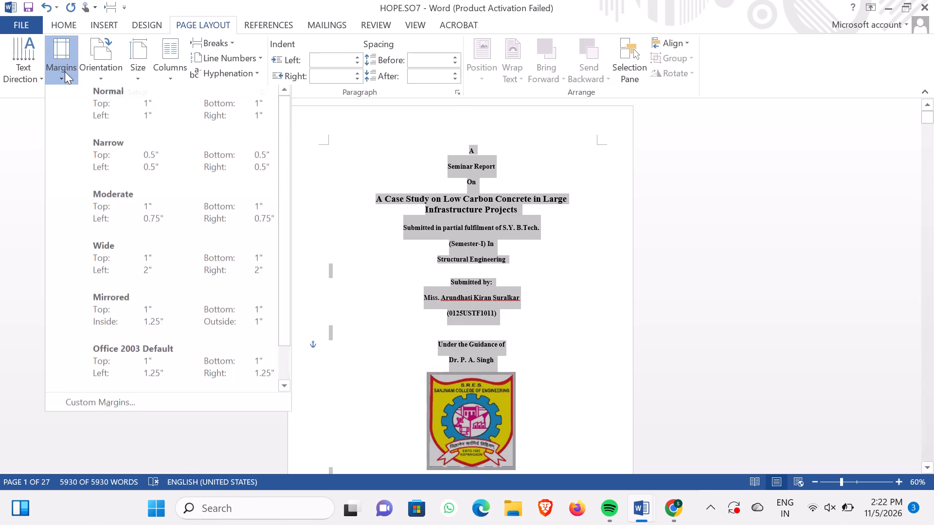
click(101, 407)
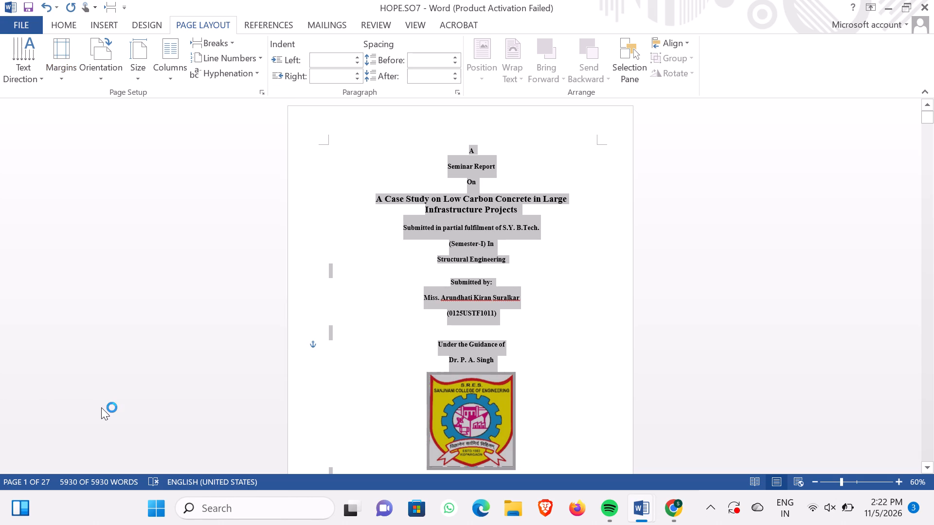
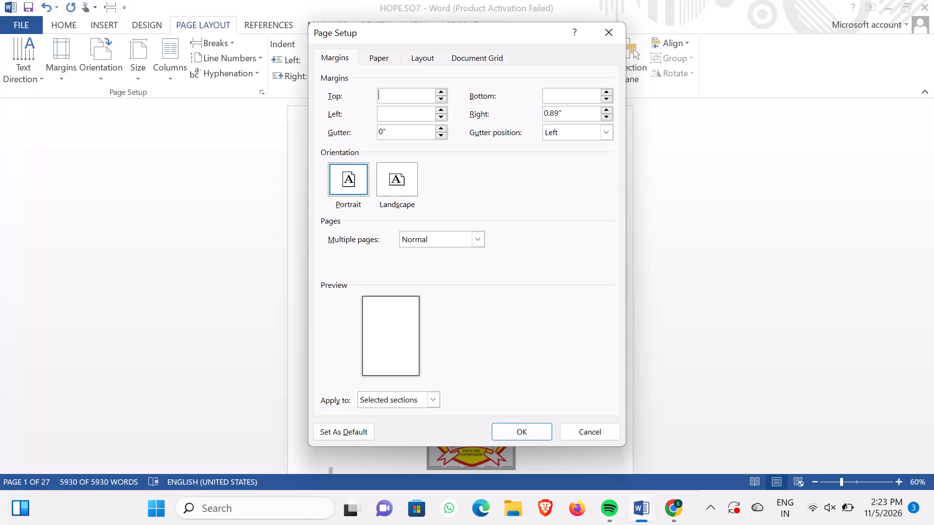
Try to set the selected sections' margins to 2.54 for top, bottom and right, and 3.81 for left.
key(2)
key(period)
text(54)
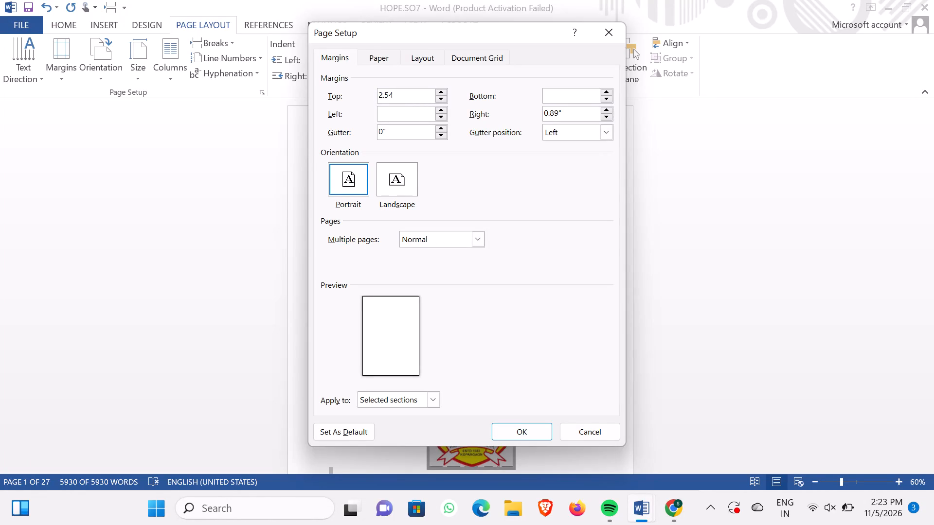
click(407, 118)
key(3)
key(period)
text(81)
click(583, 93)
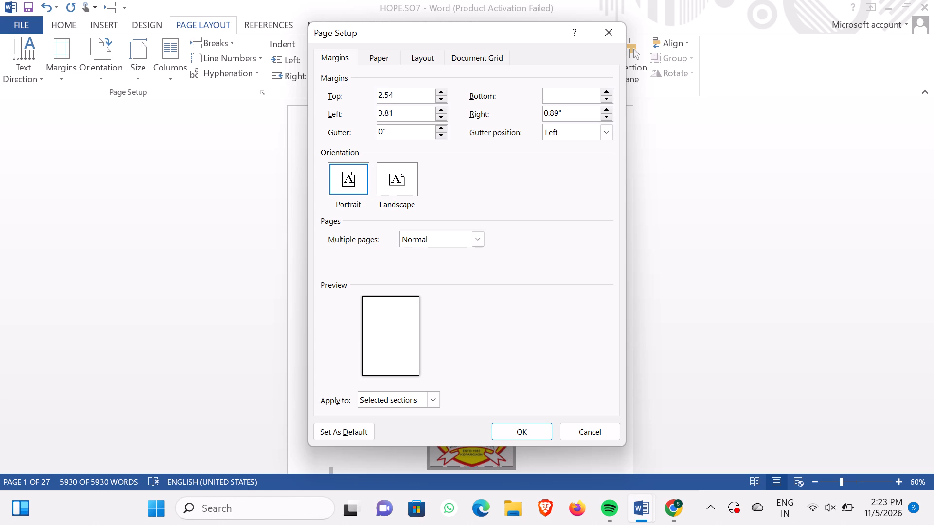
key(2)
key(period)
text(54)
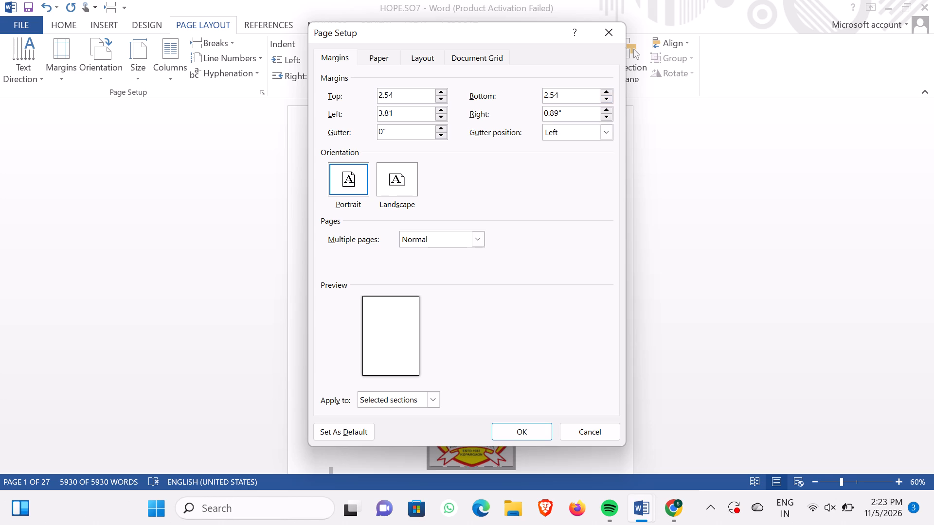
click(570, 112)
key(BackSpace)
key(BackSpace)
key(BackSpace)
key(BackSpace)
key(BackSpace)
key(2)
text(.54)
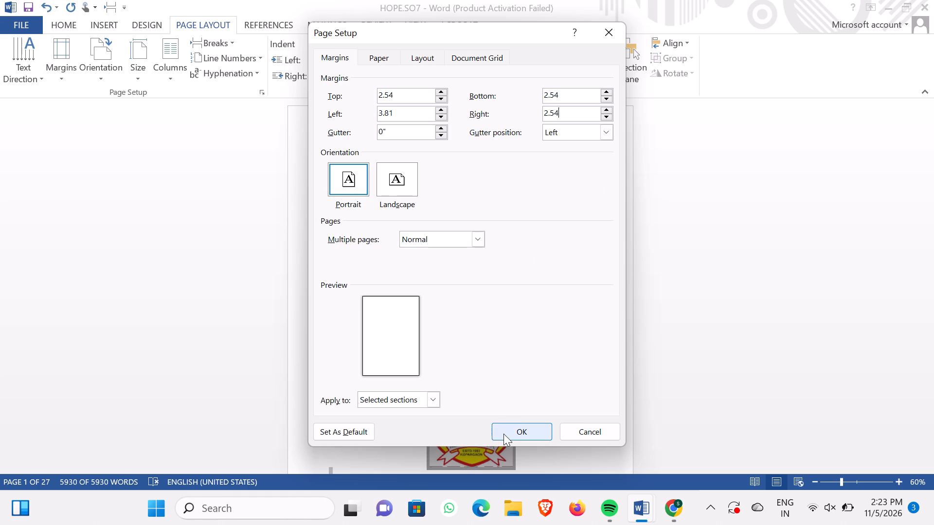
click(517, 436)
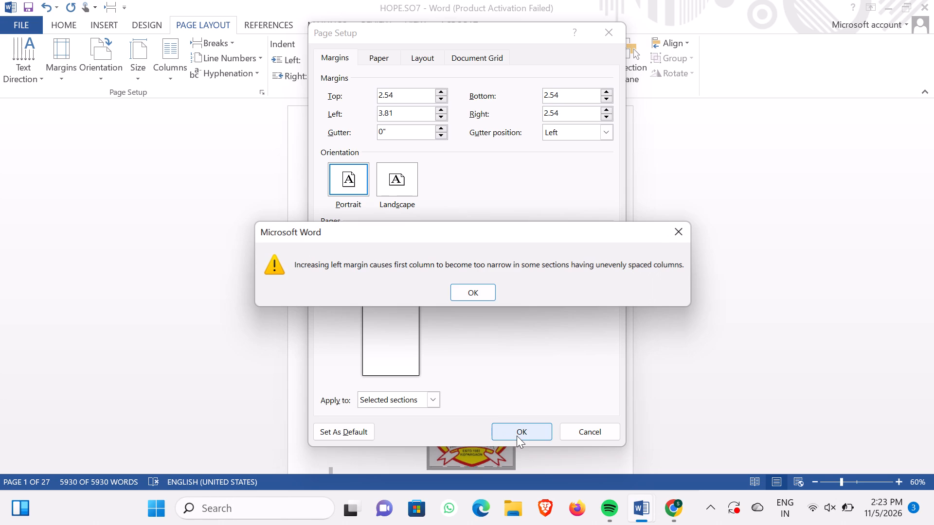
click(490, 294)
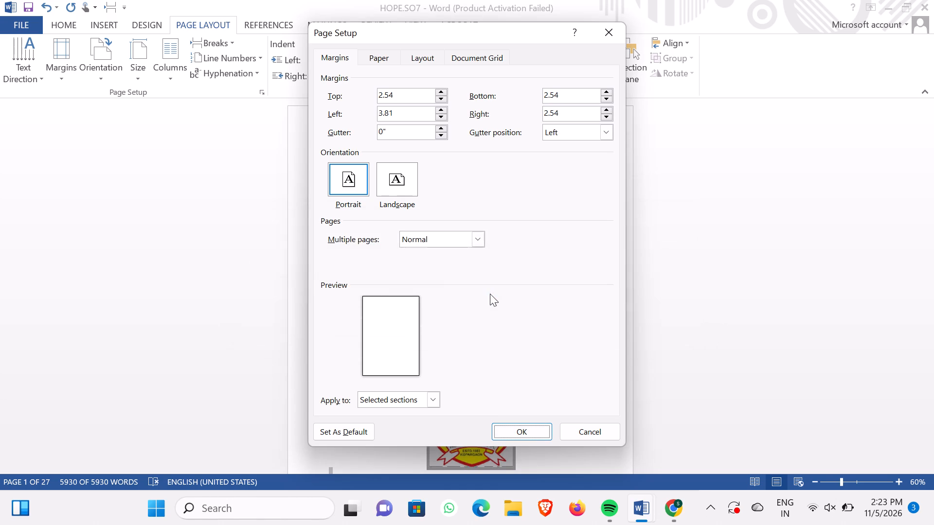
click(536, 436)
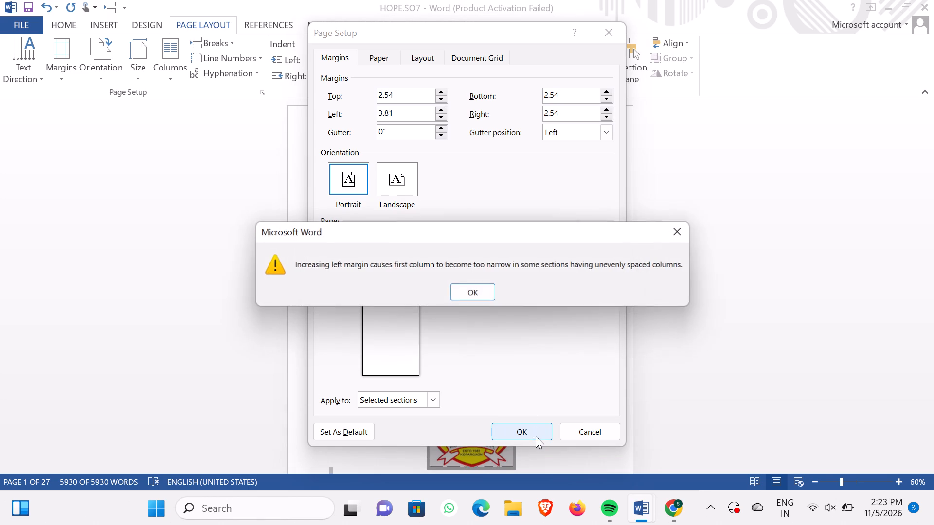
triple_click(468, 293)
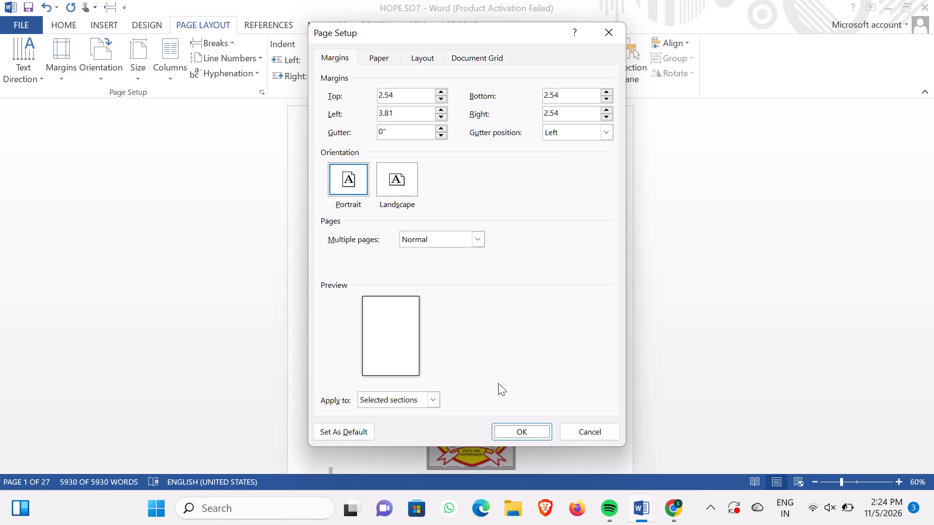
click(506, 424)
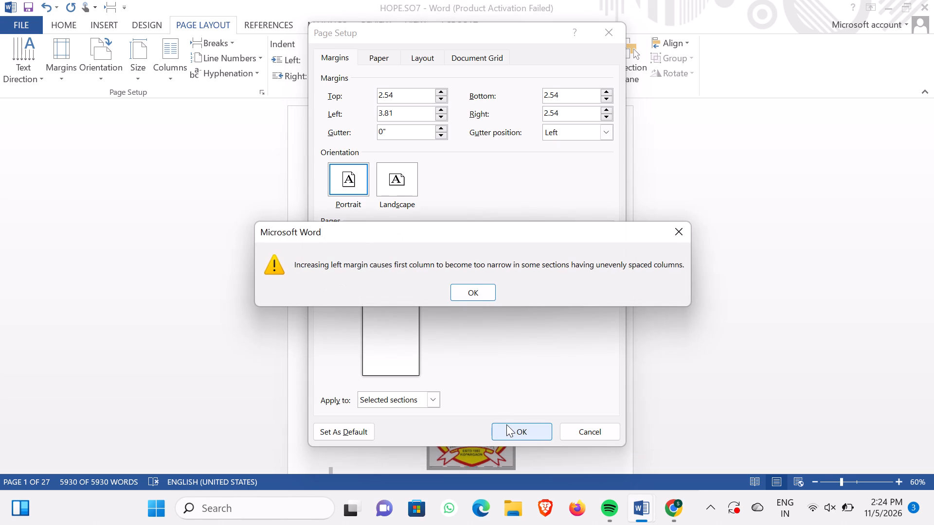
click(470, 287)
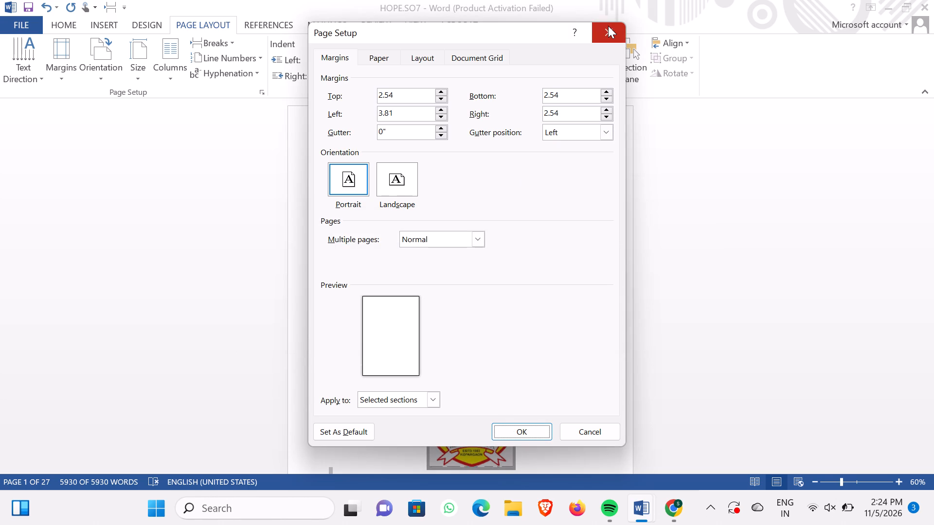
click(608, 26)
Examine the page layout from the front matter through Chapter 1, with the whole-document selection cleared.
scroll(493, 374, down, 1)
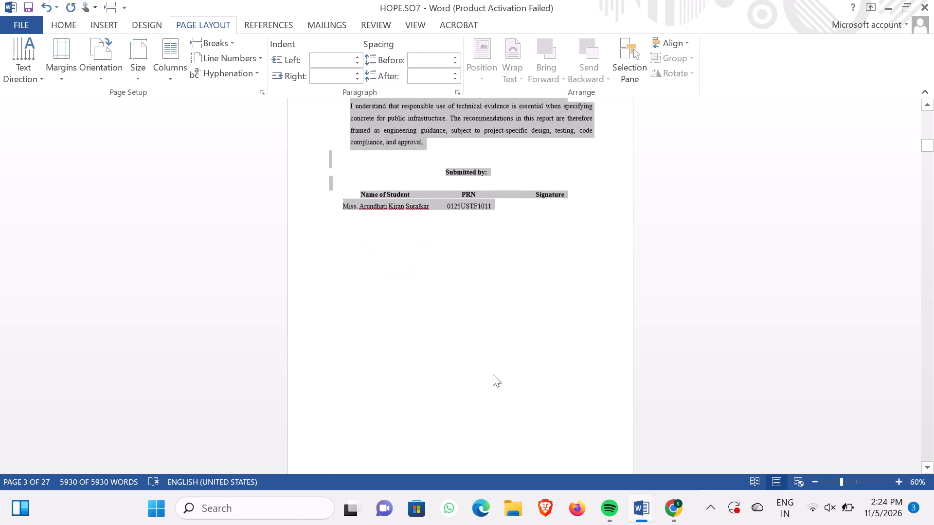
scroll(493, 374, down, 3)
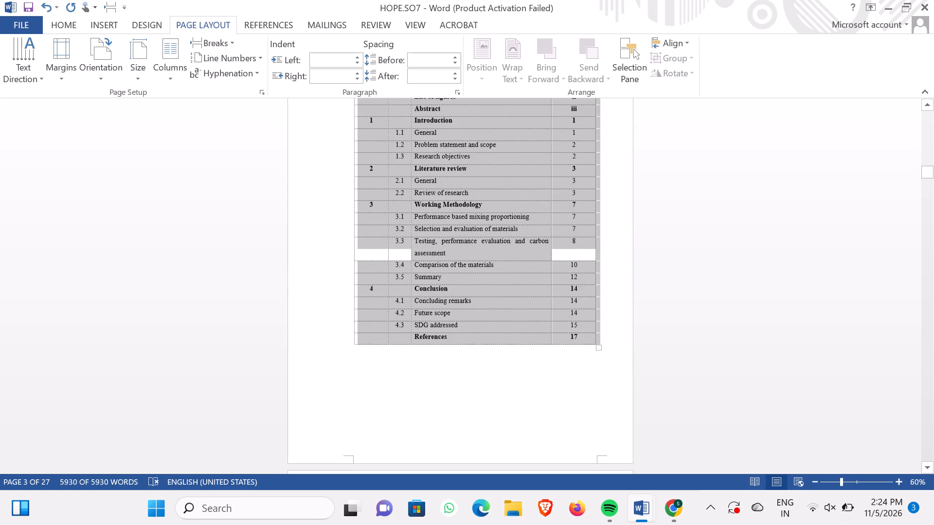
scroll(493, 374, down, 1)
click(493, 374)
scroll(493, 374, down, 1)
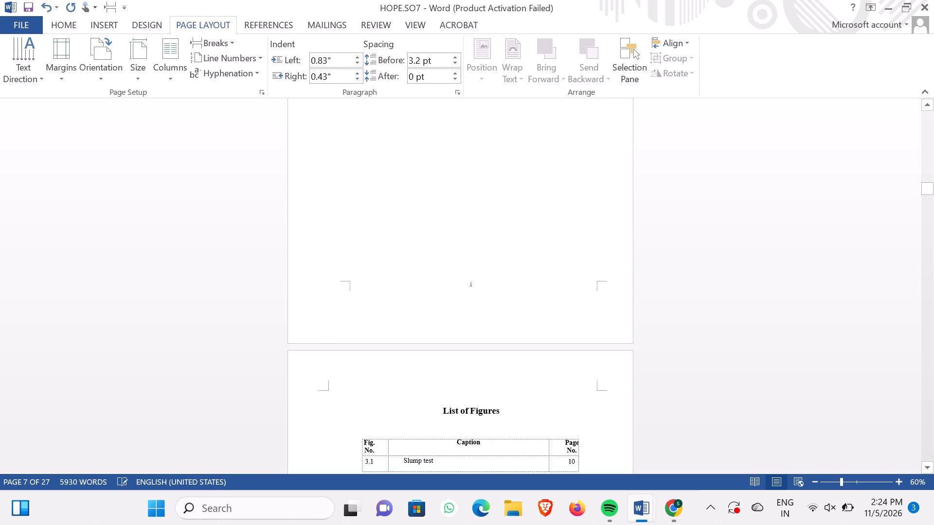
scroll(493, 374, down, 3)
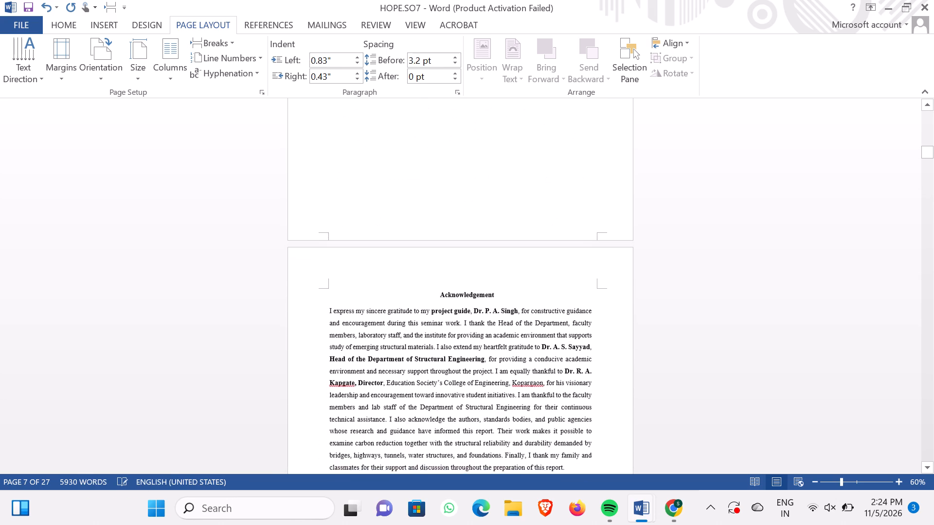
scroll(493, 374, down, 11)
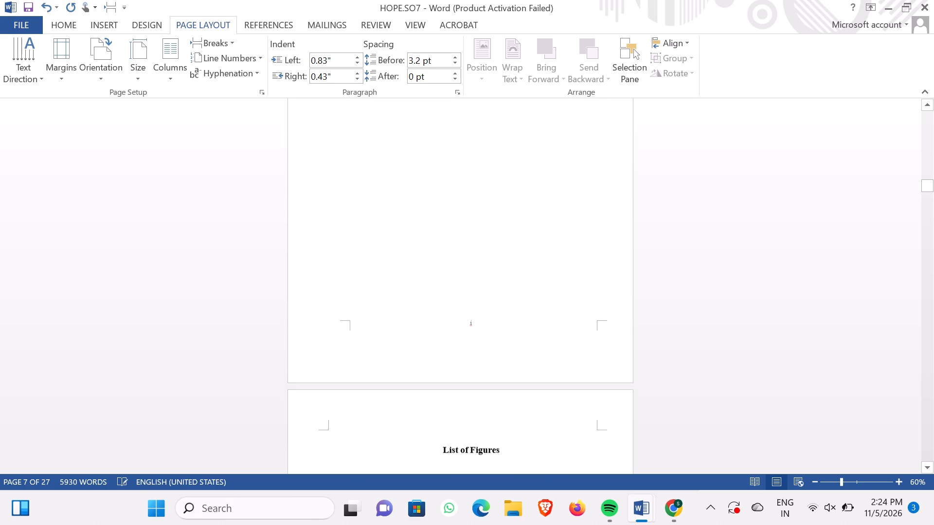
scroll(493, 374, down, 4)
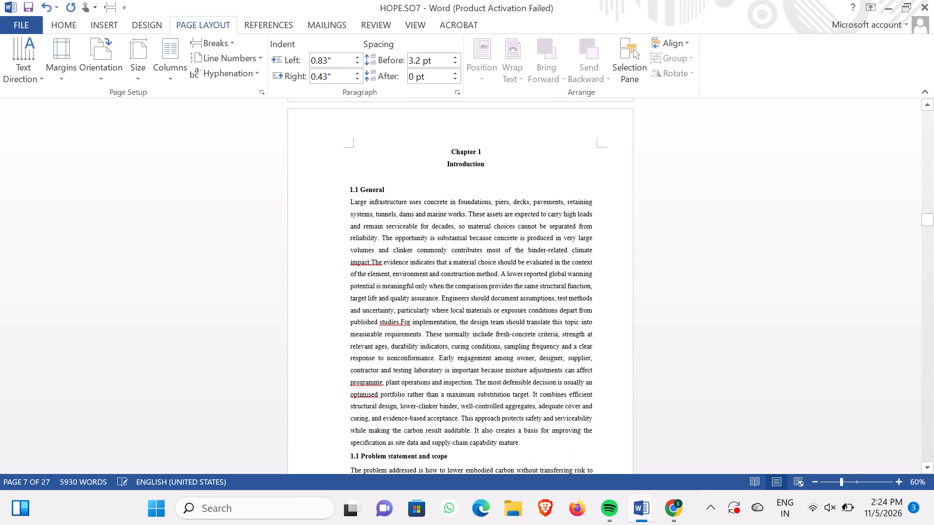
scroll(493, 374, down, 2)
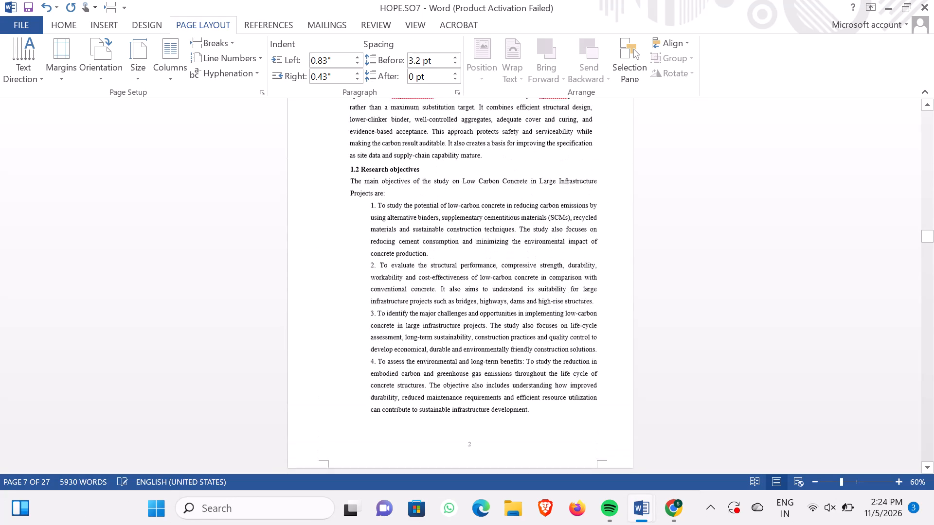
Remove the extra left indent from the four numbered objectives under "Research objectives" so they align with the body text.
click(368, 208)
key(BackSpace)
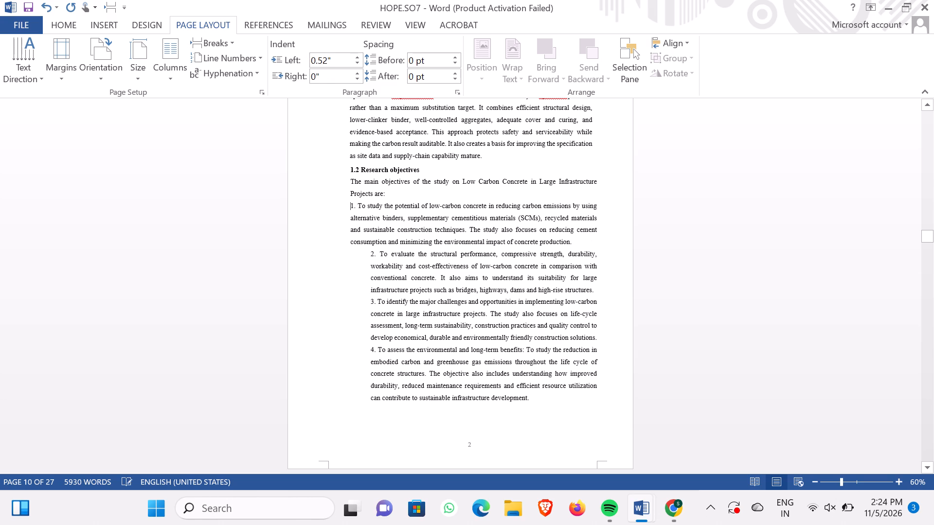
click(370, 253)
key(BackSpace)
click(368, 297)
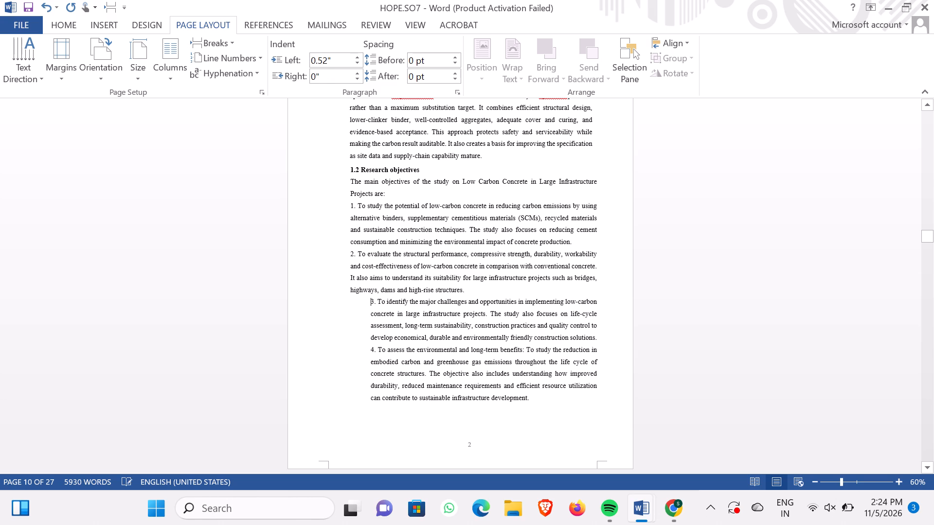
key(BackSpace)
click(368, 357)
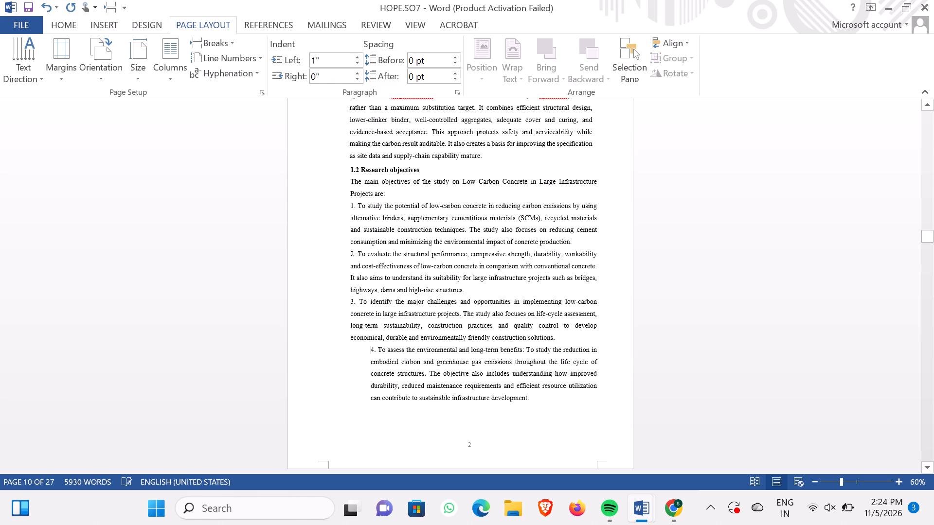
key(BackSpace)
Insert a line break before "Scrivener et al. [5] (2018)" in the Review of research section, keeping it within the same paragraph.
scroll(368, 357, down, 1)
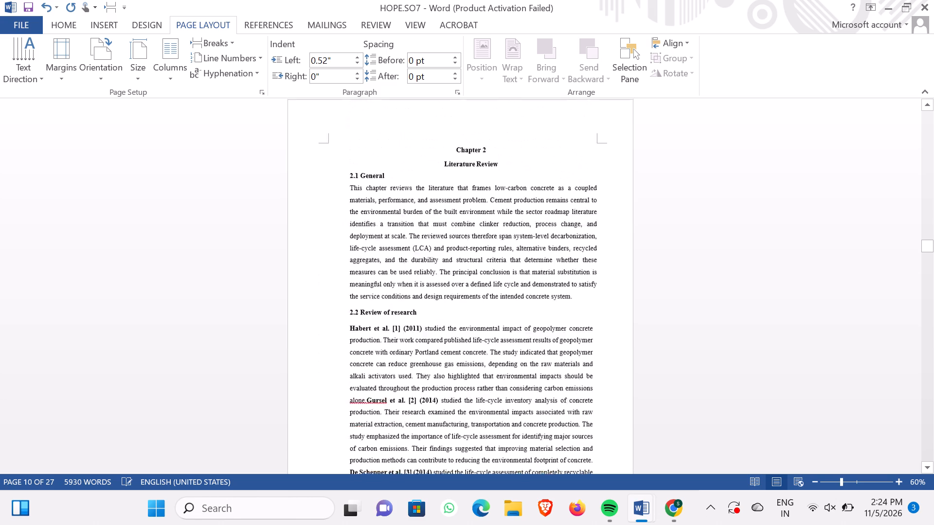
scroll(368, 357, down, 2)
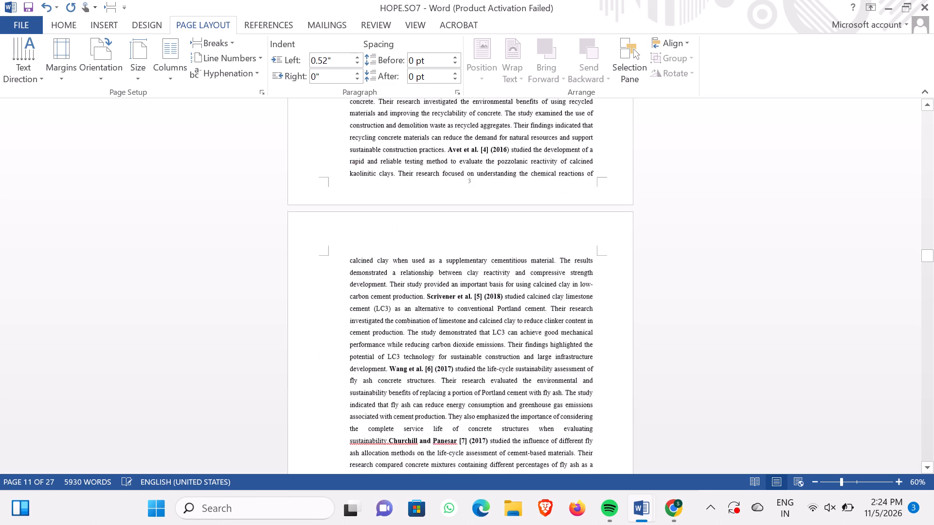
scroll(368, 357, down, 2)
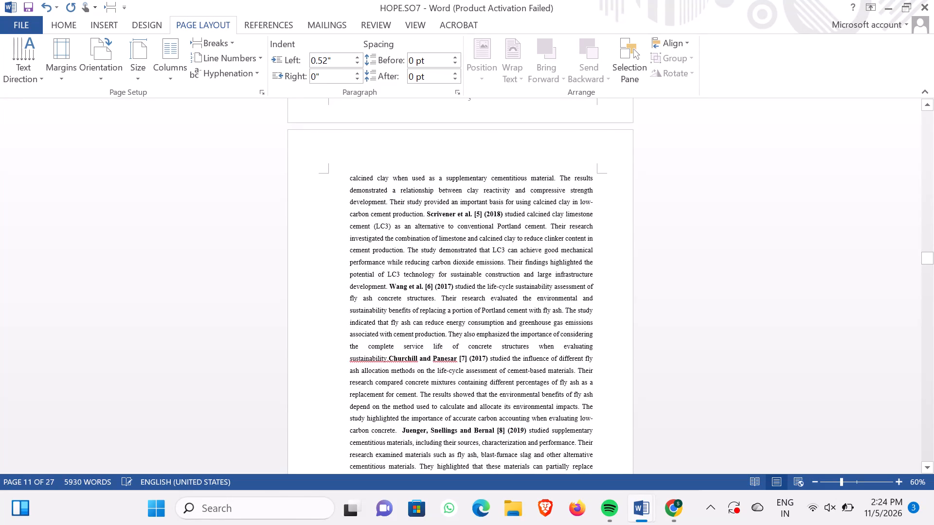
click(425, 215)
key(Return)
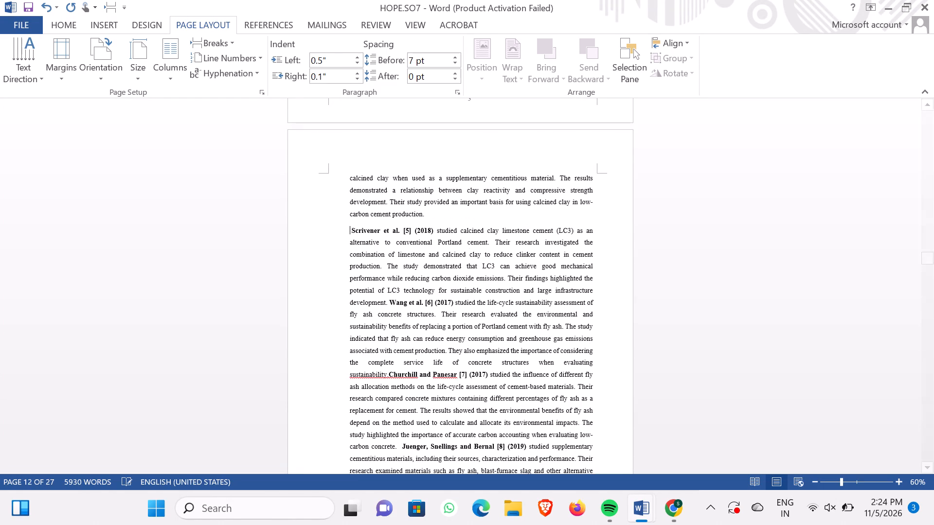
key(BackSpace)
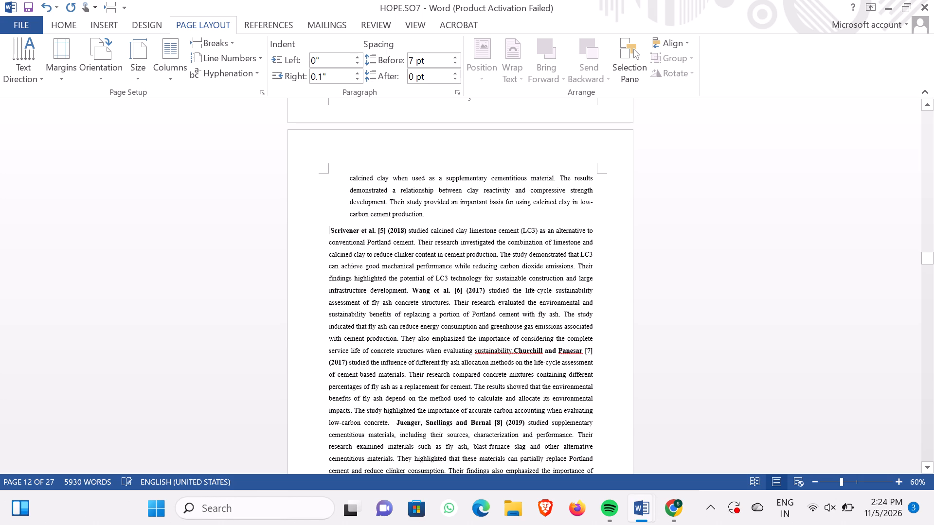
key(BackSpace)
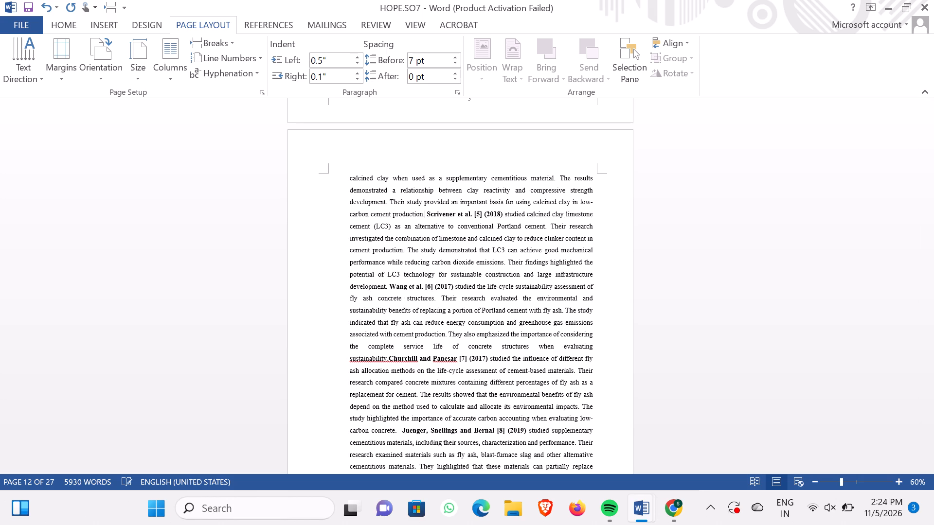
key(shift+Return)
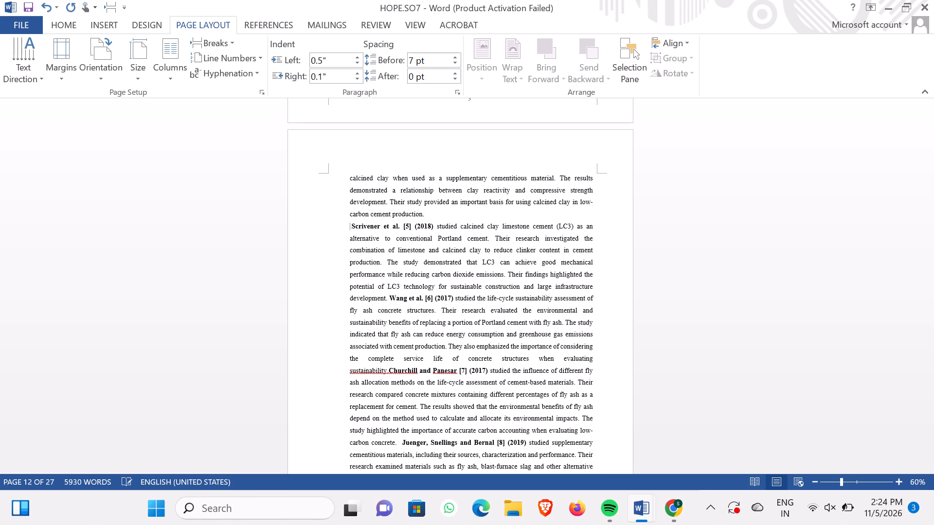
Remove the line break before "Scrivener et al. [5] (2018)" so the entry runs on from the preceding sentence.
key(BackSpace)
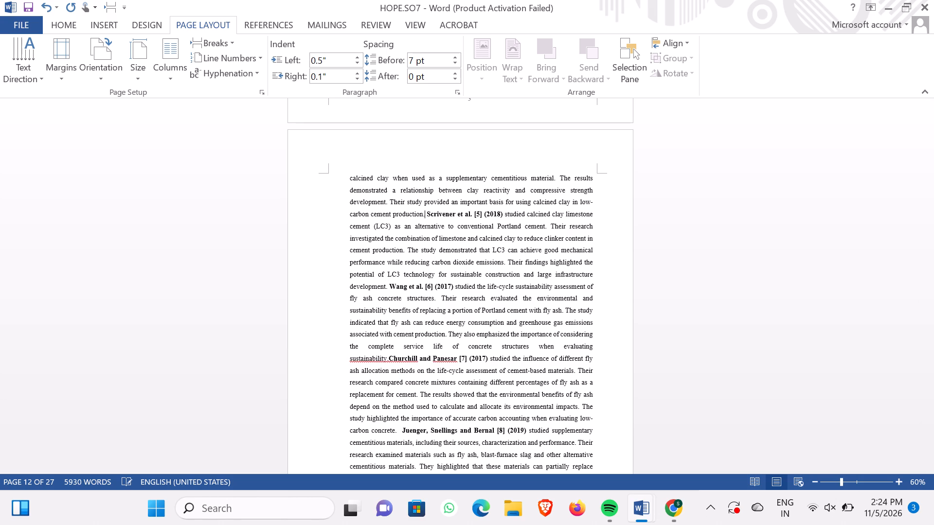
Delete the closing sentence of the Srivastava, Vimonsatit and Clark [20] entry, from "Their study highlighted" through "strength and durability.".
scroll(379, 222, down, 1)
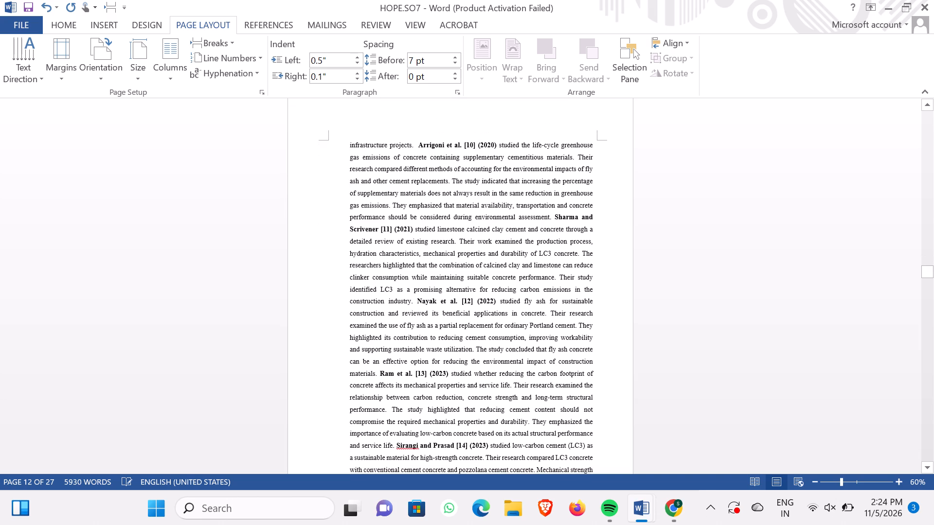
scroll(379, 222, down, 2)
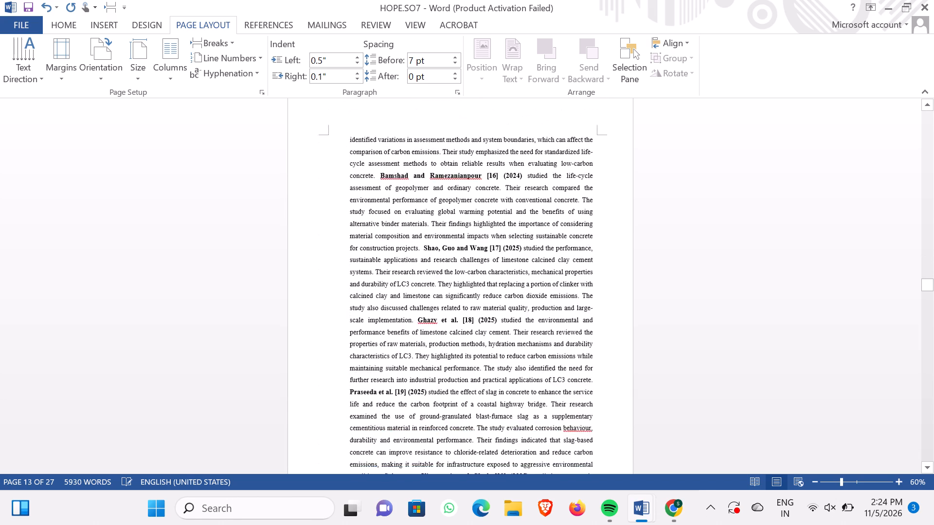
scroll(379, 222, down, 1)
scroll(379, 222, up, 1)
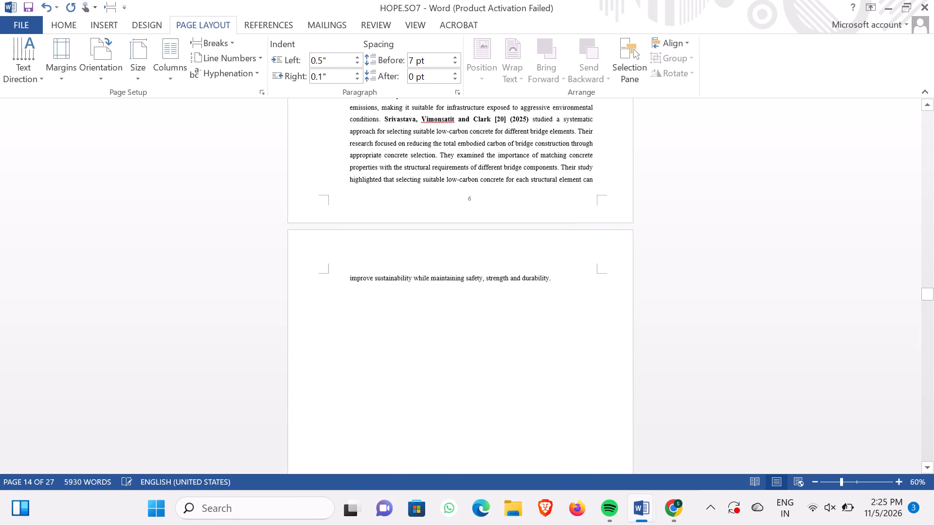
scroll(379, 222, up, 1)
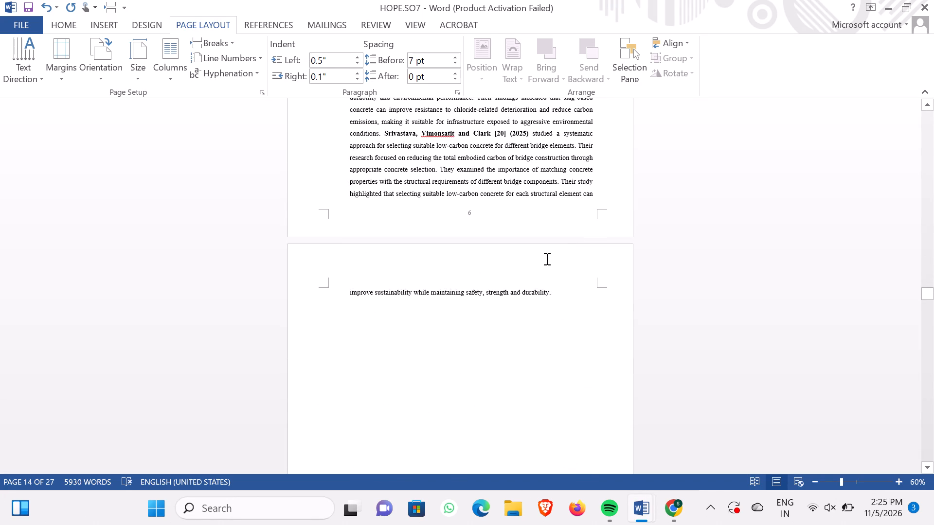
drag(557, 288, 341, 204)
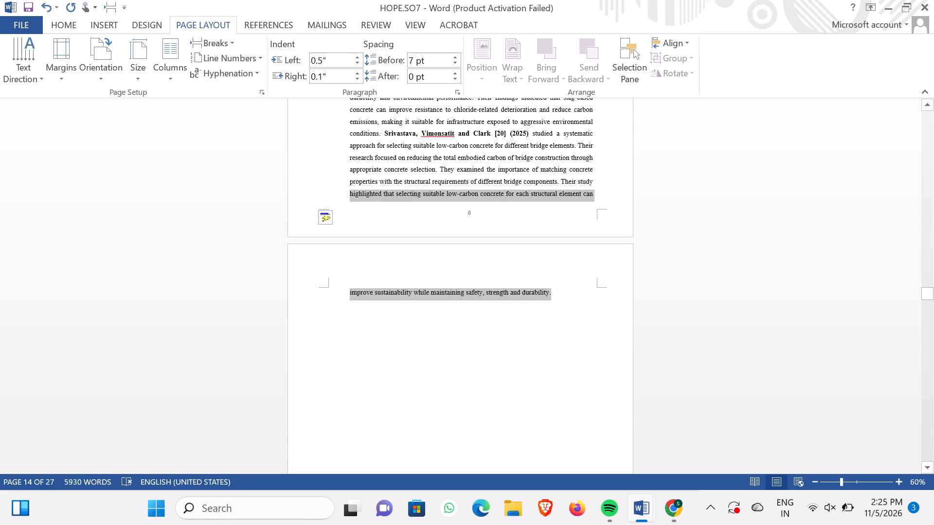
drag(341, 204, 559, 183)
drag(559, 183, 562, 185)
key(BackSpace)
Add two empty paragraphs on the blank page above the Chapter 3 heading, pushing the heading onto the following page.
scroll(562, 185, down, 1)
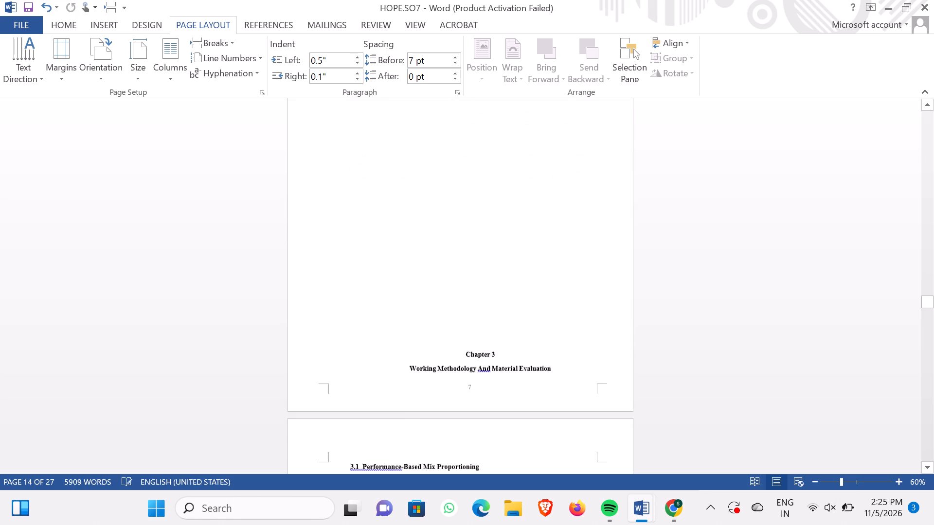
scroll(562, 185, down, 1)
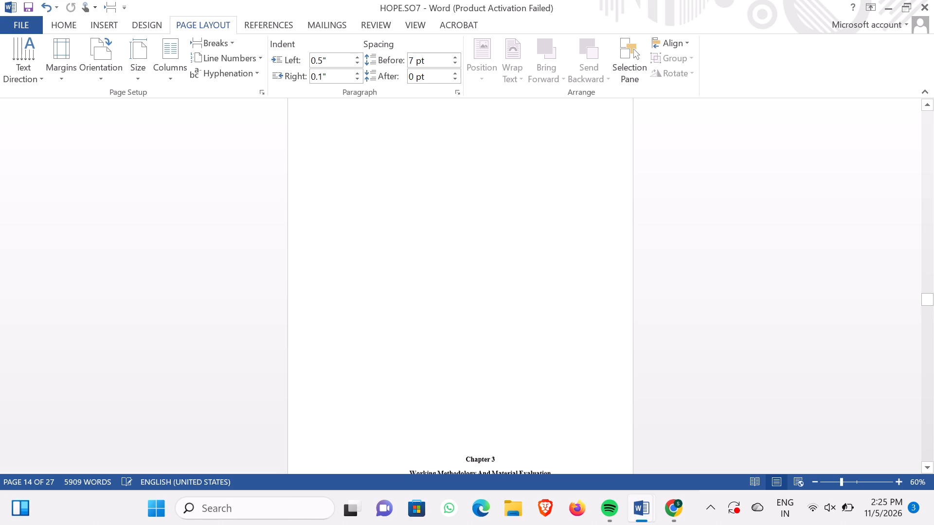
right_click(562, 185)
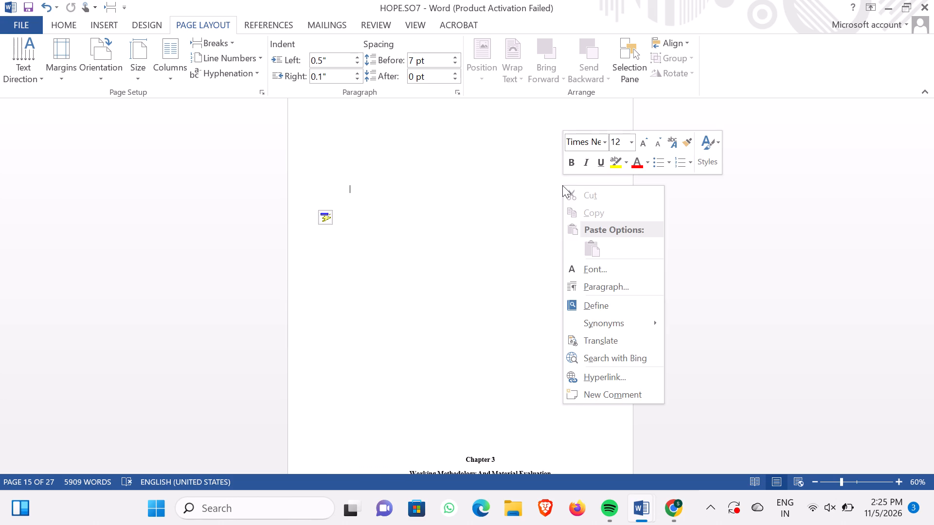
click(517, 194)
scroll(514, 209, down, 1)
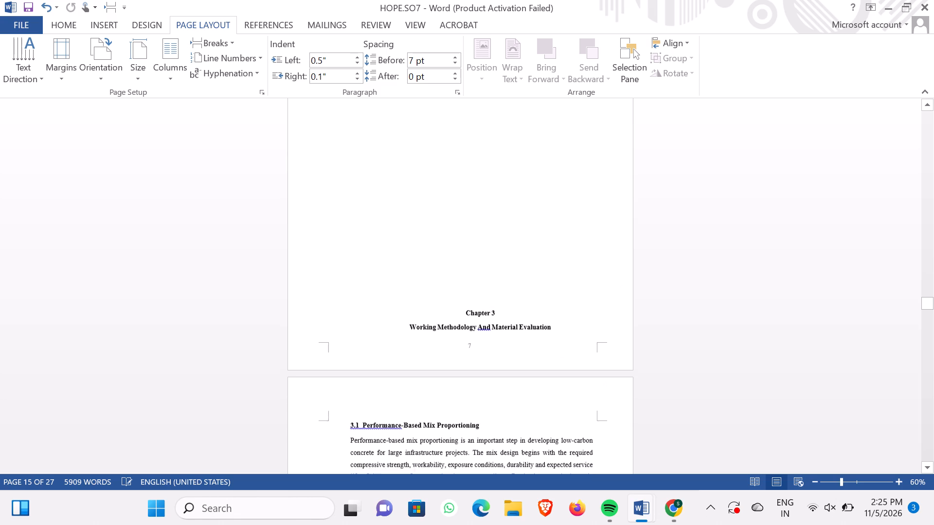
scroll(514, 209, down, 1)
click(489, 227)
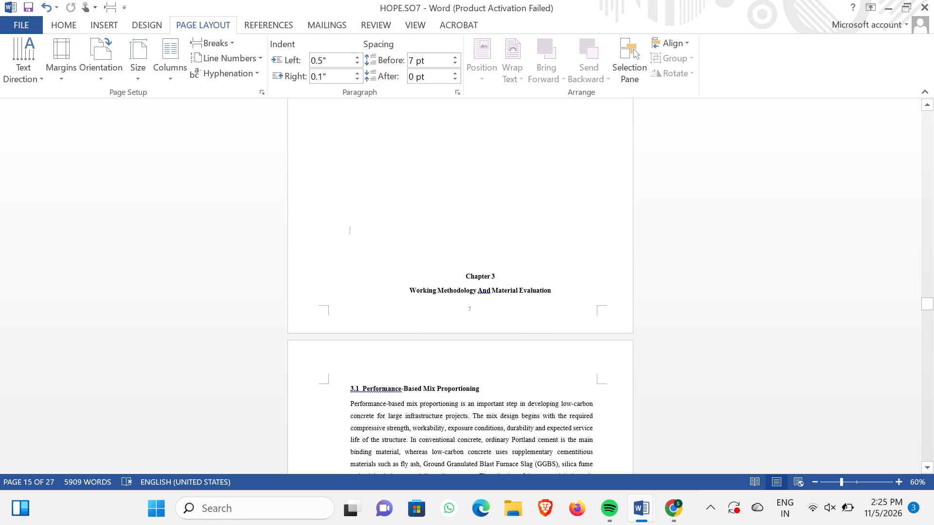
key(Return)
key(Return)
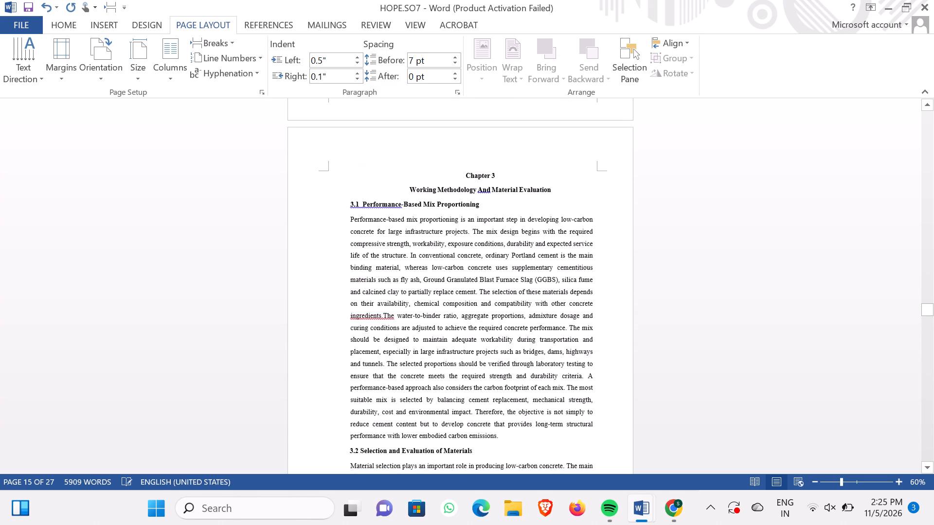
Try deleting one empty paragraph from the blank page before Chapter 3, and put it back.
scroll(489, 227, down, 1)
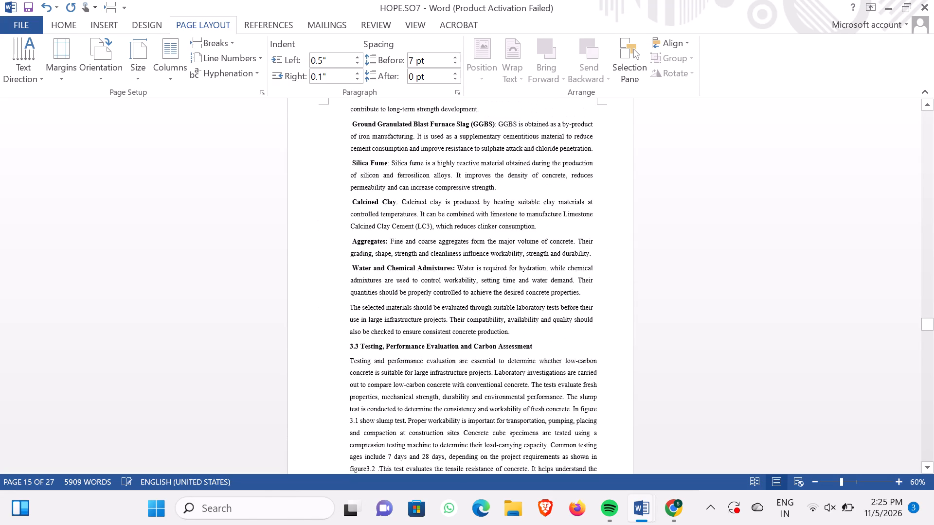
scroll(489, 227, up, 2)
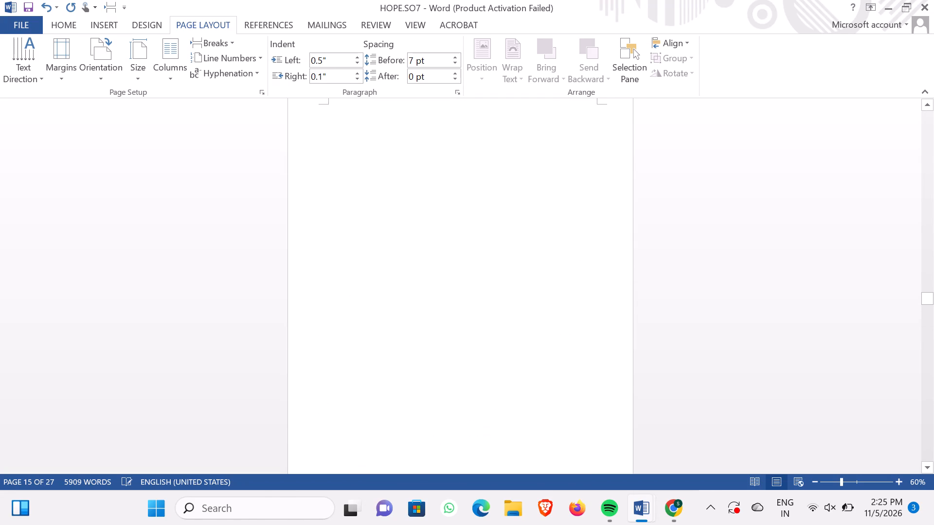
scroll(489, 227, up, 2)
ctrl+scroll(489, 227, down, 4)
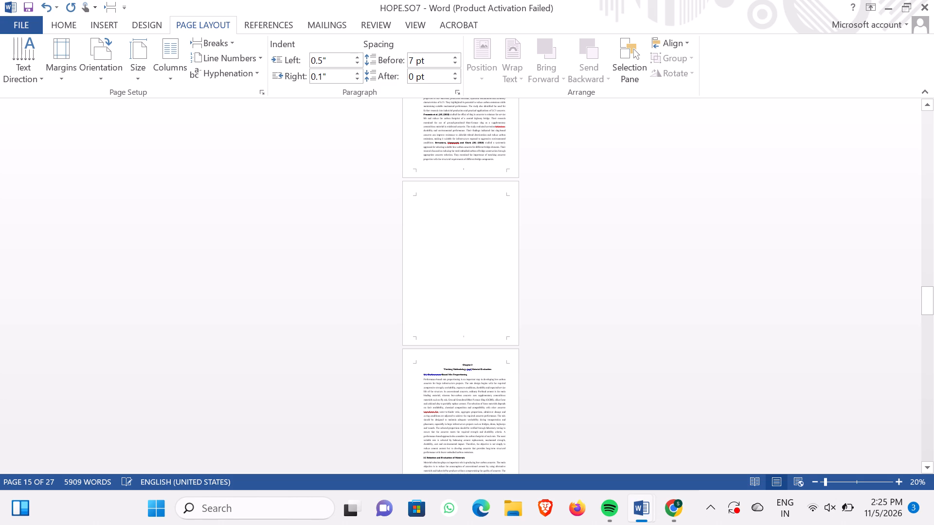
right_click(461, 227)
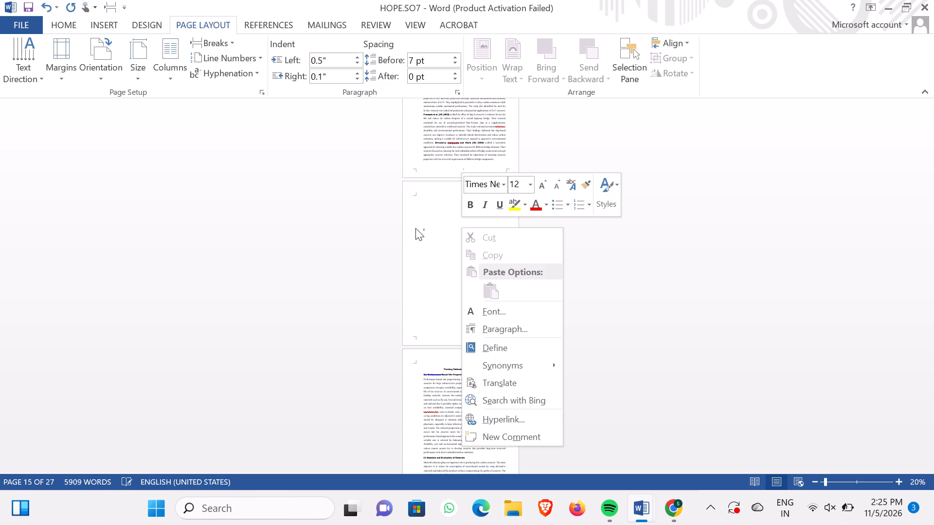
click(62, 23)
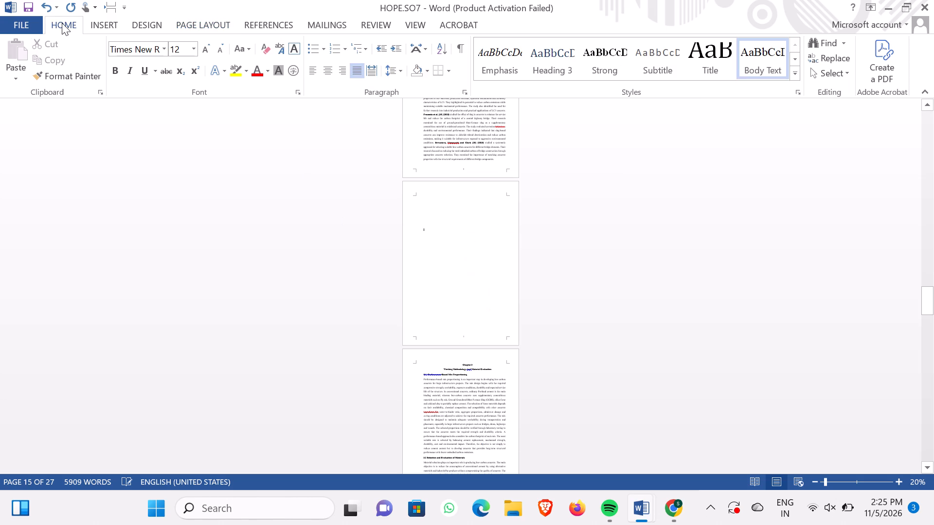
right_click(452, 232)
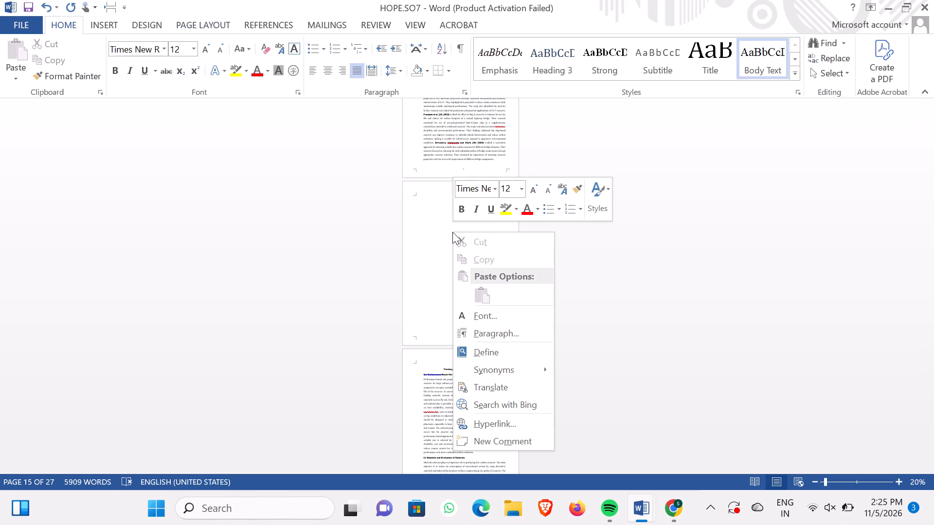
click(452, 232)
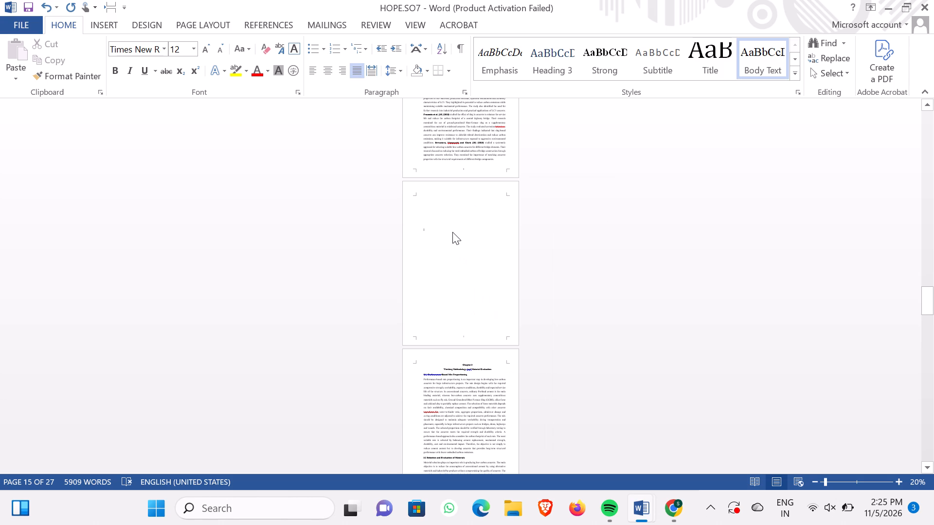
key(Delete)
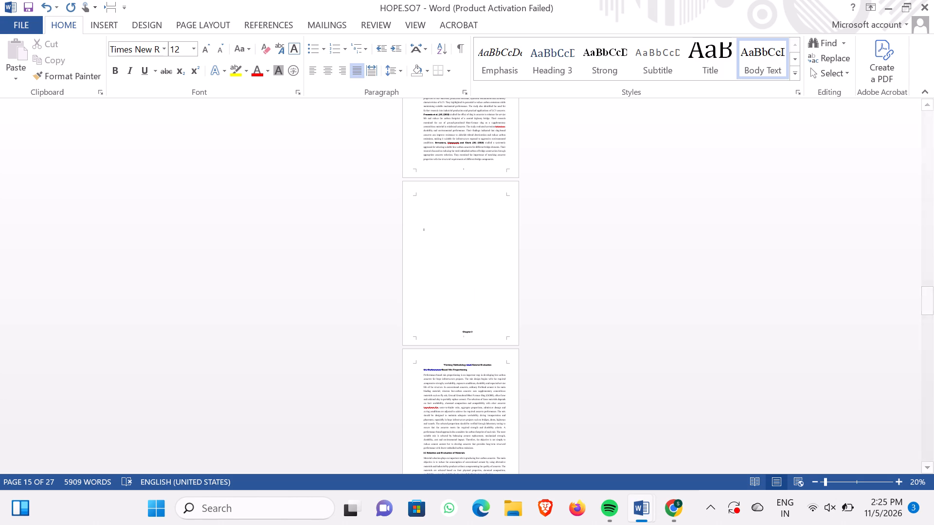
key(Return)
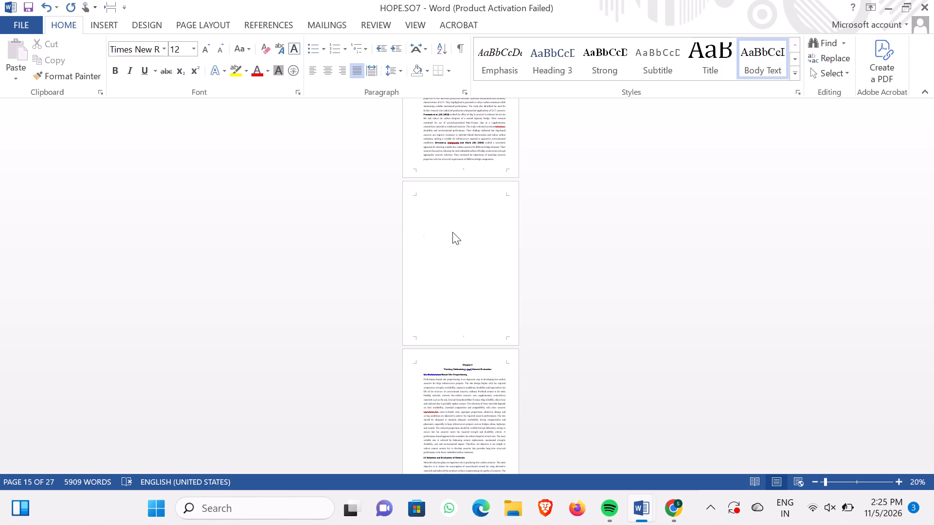
Cut all the empty paragraphs on the blank page before Chapter 3 so the chapter directly follows the literature review.
drag(515, 335, 420, 238)
drag(420, 238, 487, 199)
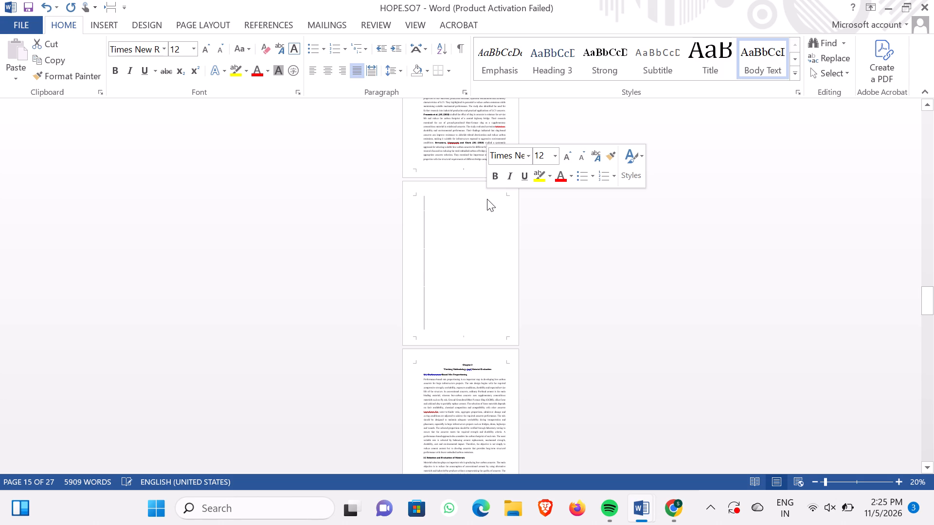
right_click(475, 236)
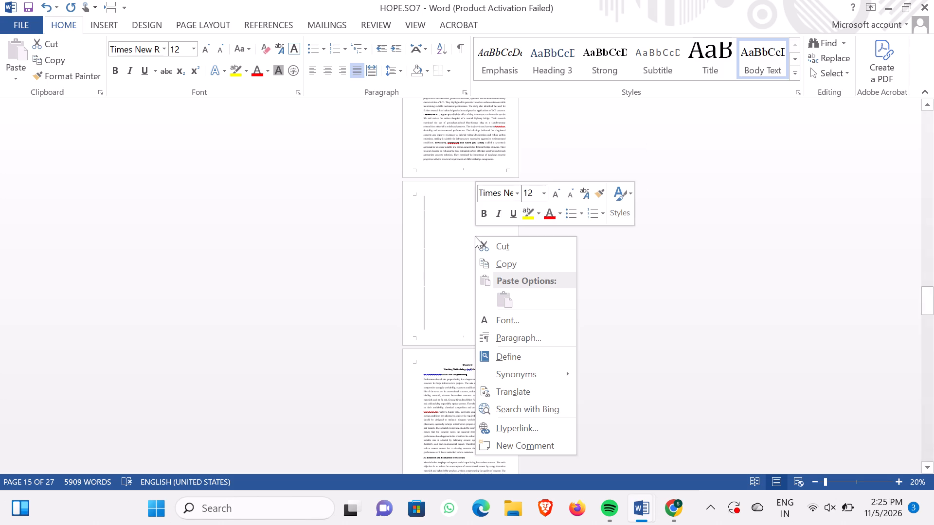
click(493, 249)
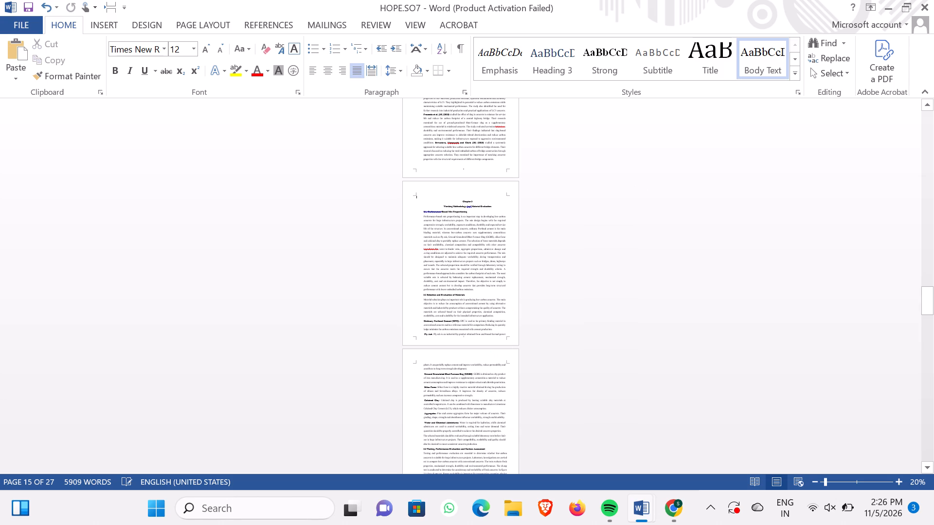
Examine the page layout from Chapter 3 through the conclusion chapter to the References, checking for blank pages and gaps.
scroll(683, 239, down, 1)
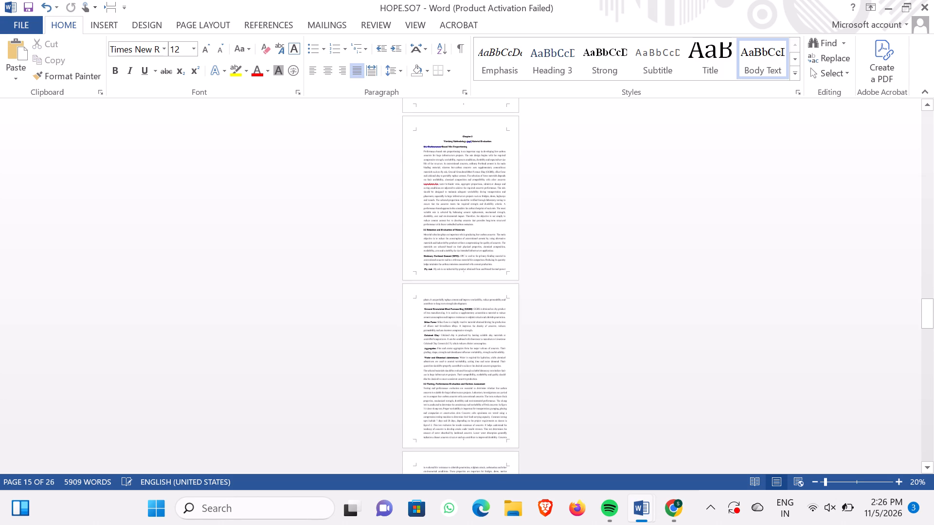
scroll(683, 239, down, 4)
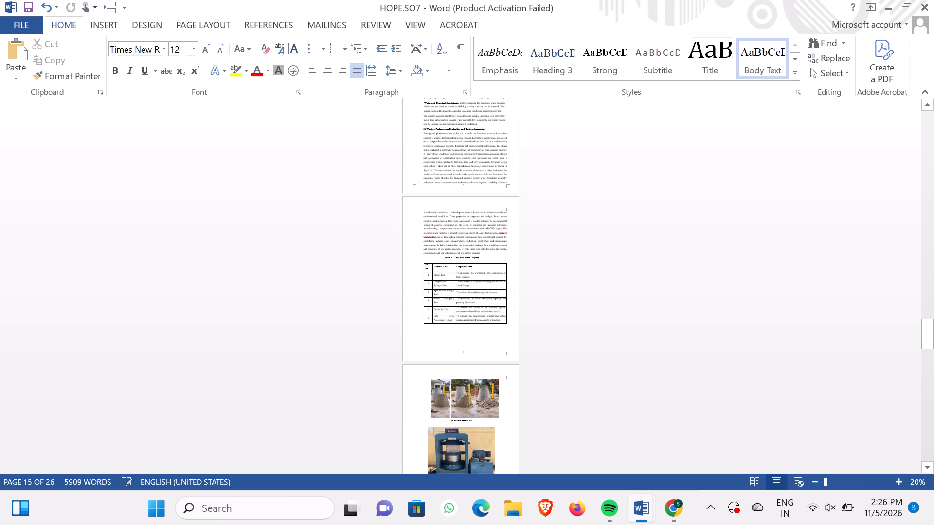
scroll(683, 239, down, 2)
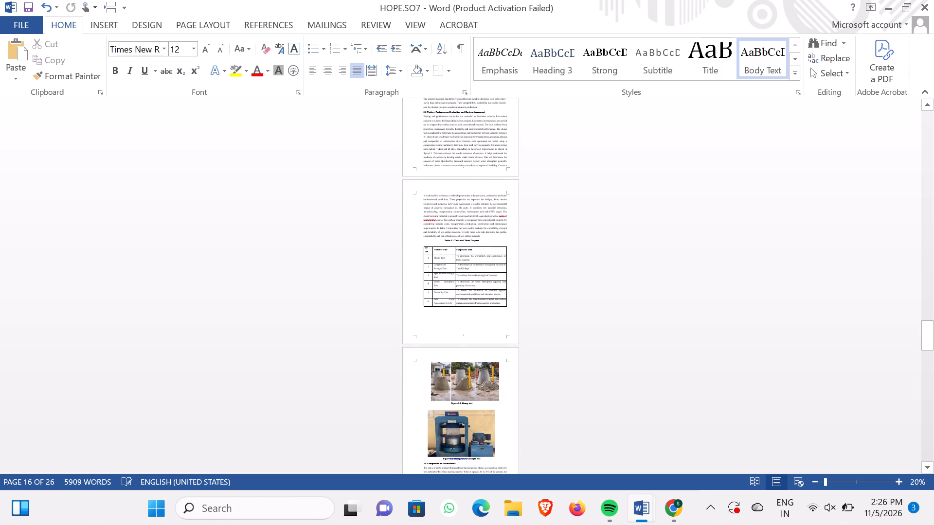
scroll(683, 239, down, 1)
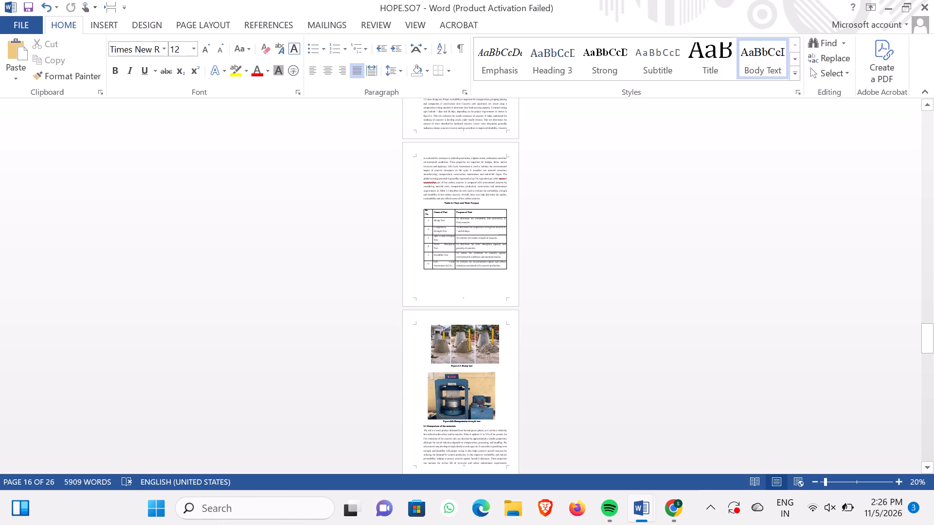
scroll(683, 239, down, 2)
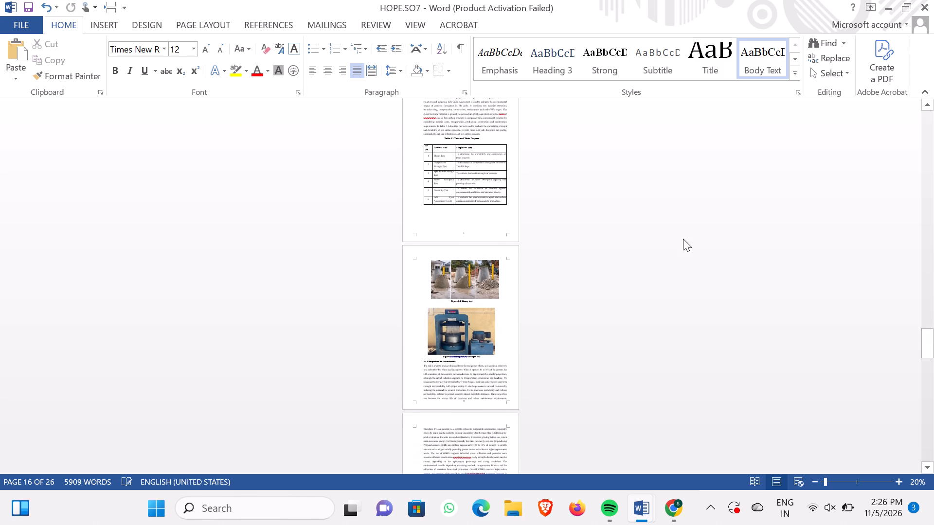
scroll(683, 239, down, 2)
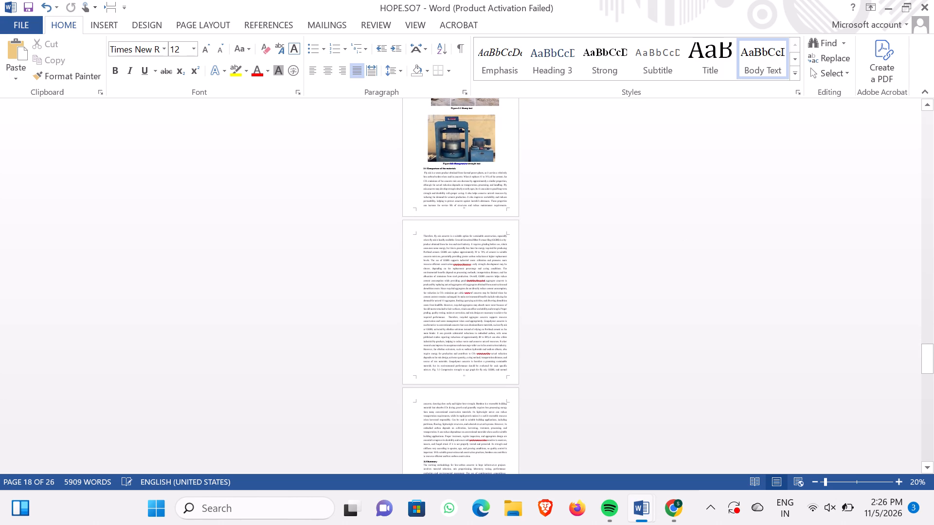
scroll(683, 239, down, 2)
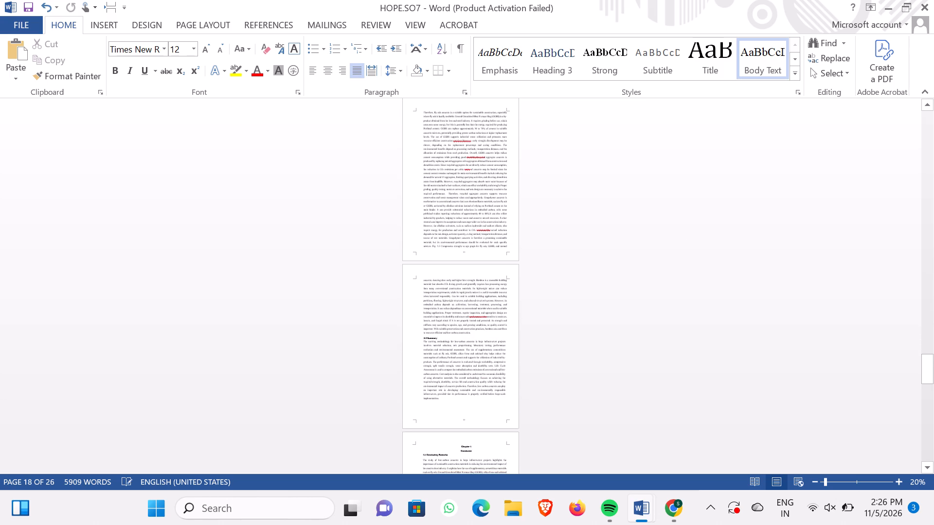
scroll(683, 239, down, 2)
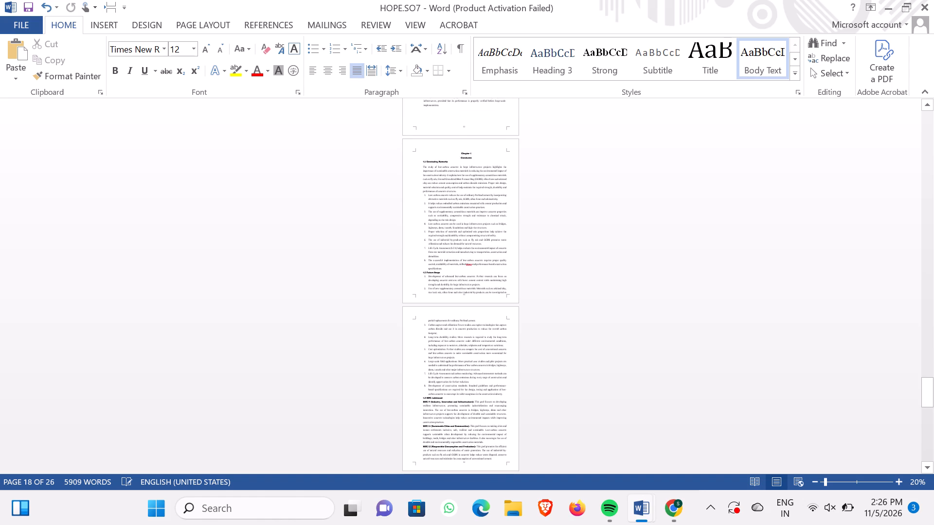
scroll(683, 239, down, 3)
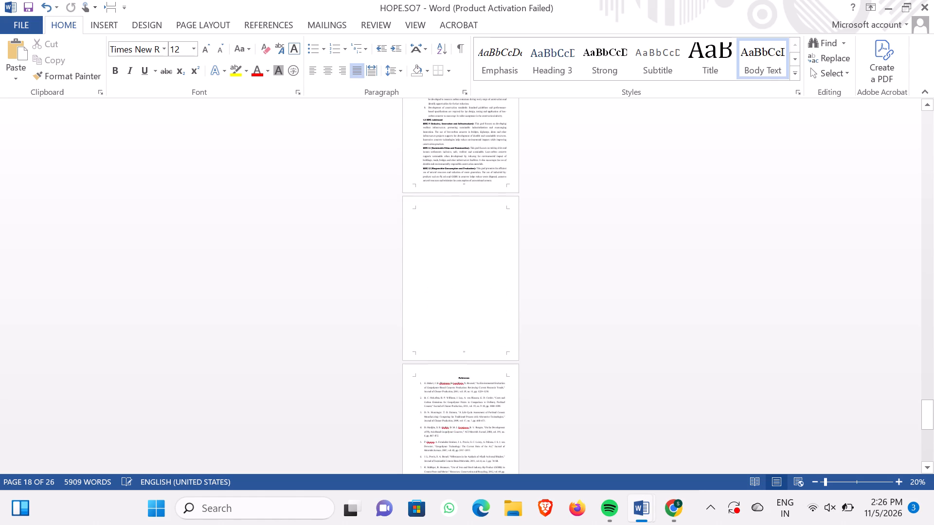
Cut the run of empty paragraphs filling the blank page before the References so the list moves up onto that page.
scroll(683, 239, down, 1)
drag(505, 286, 399, 173)
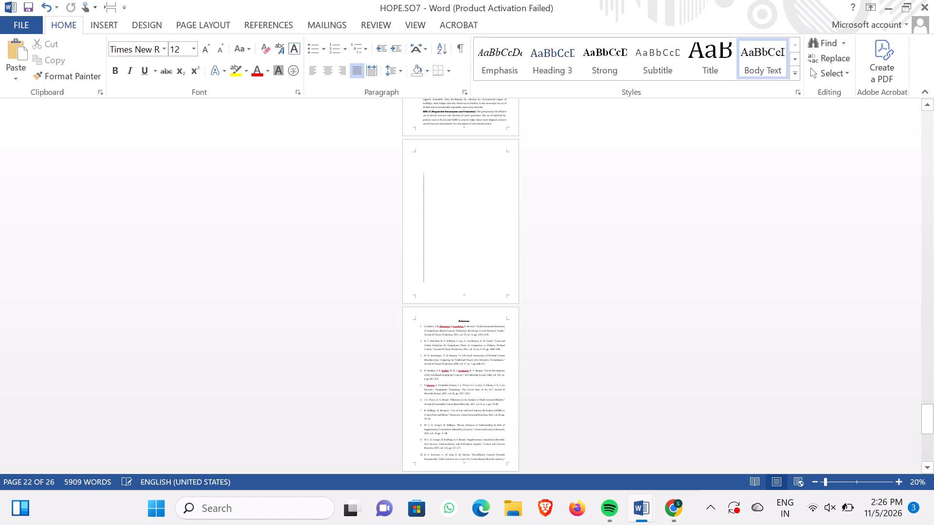
drag(399, 173, 429, 153)
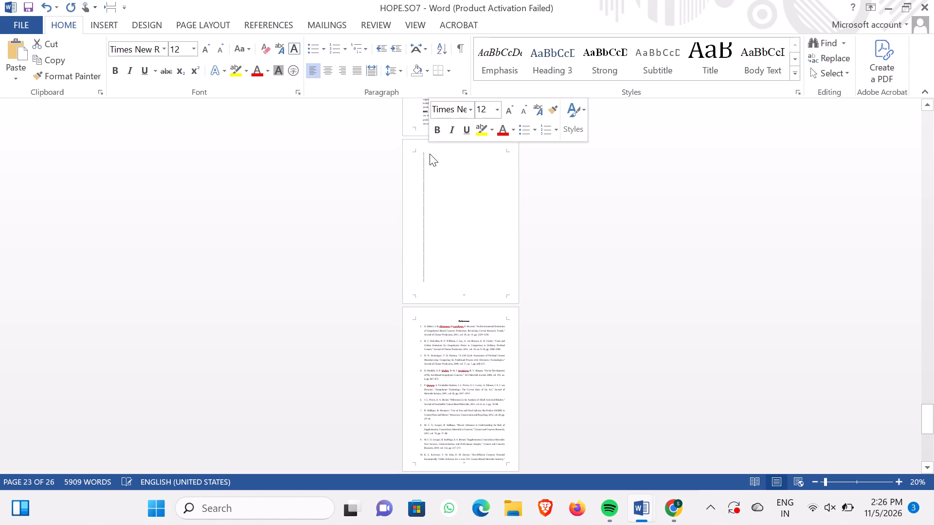
right_click(430, 154)
click(447, 161)
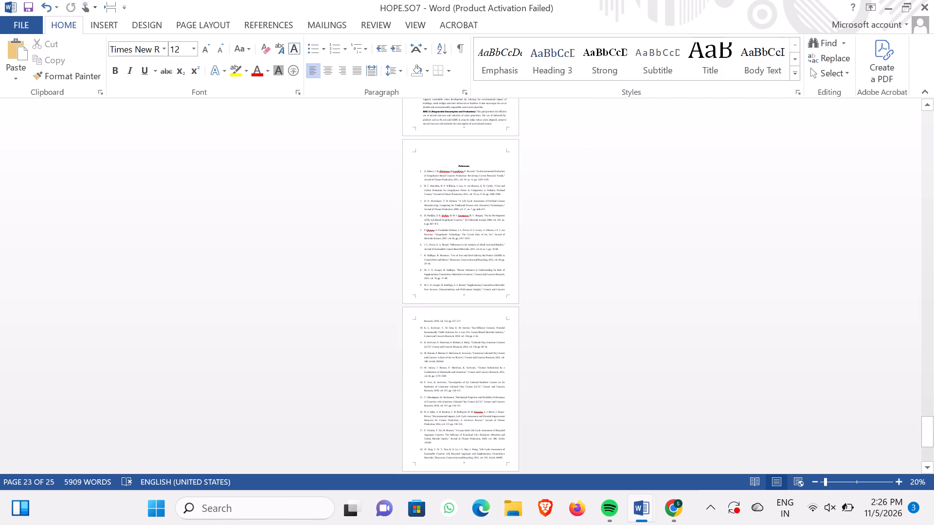
Delete the leftover empty paragraphs above the References heading so it starts at the top margin, and undo the last change.
key(BackSpace)
key(BackSpace)
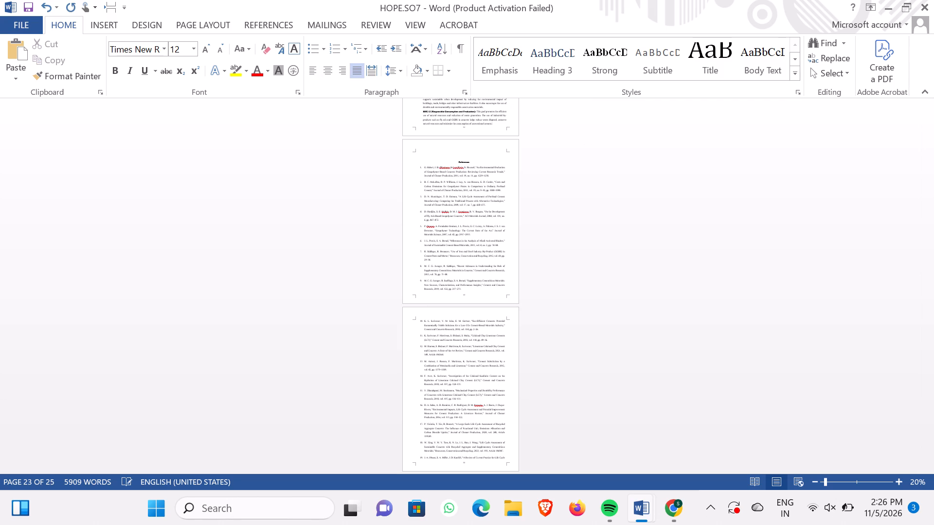
click(457, 152)
key(BackSpace)
key(BackSpace)
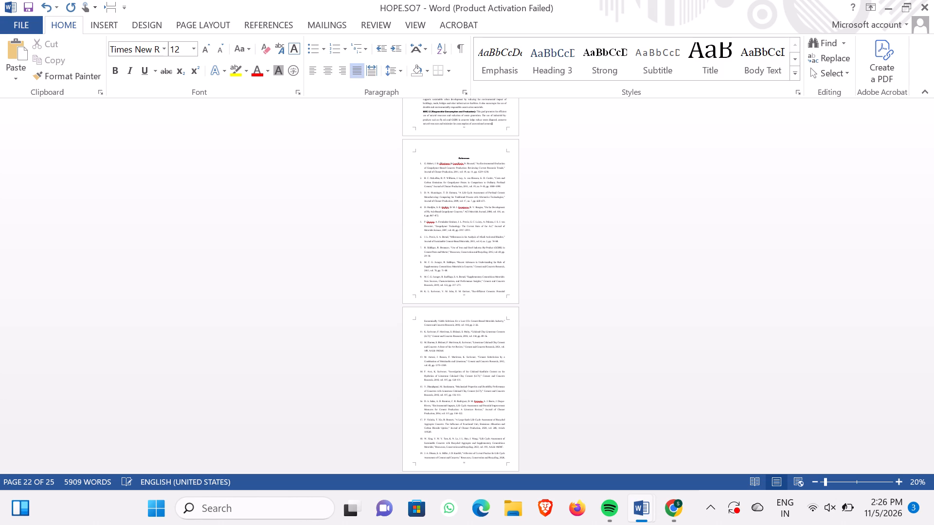
click(455, 152)
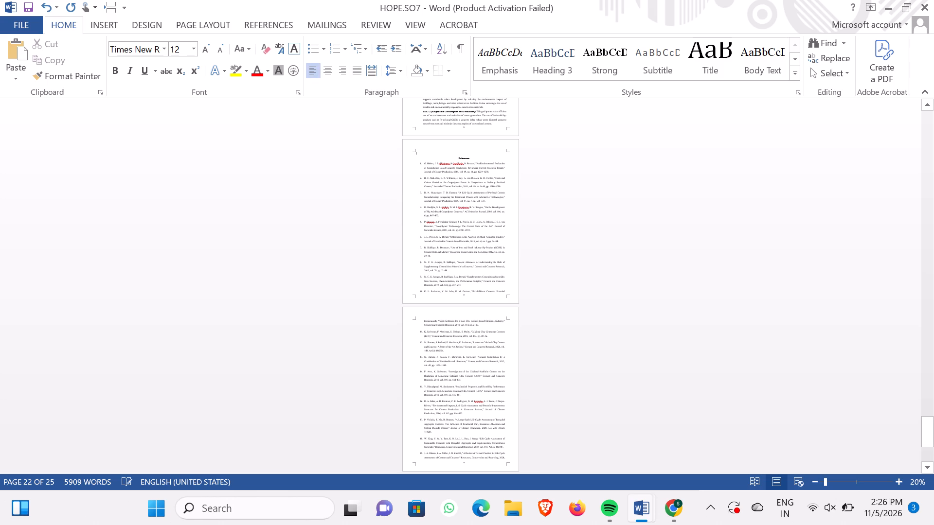
key(BackSpace)
key(BackSpace)
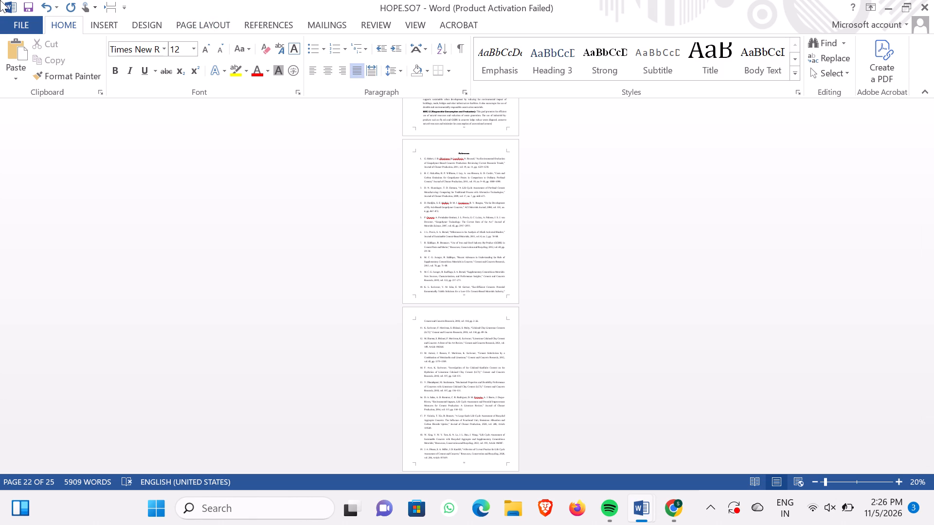
click(50, 4)
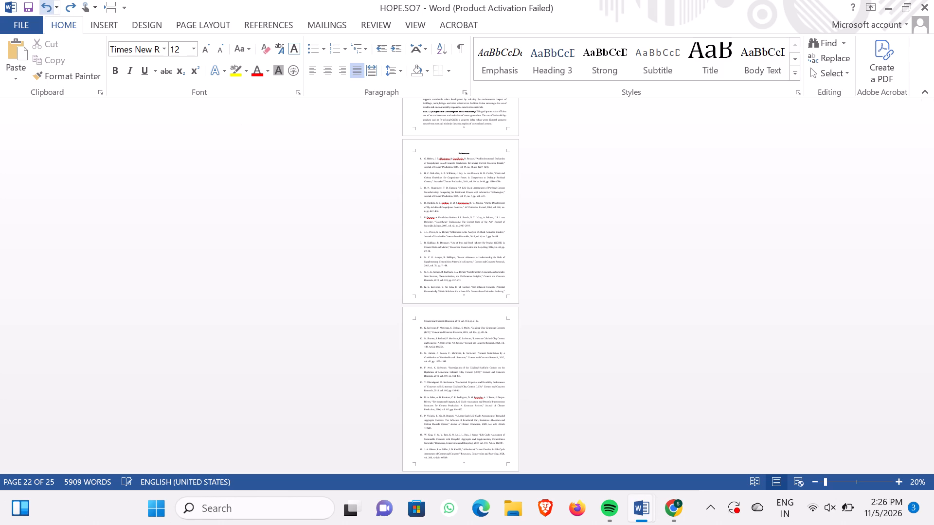
Examine the References pages from the heading through the last entry, checking their layout and spacing.
ctrl+scroll(516, 210, left, 1)
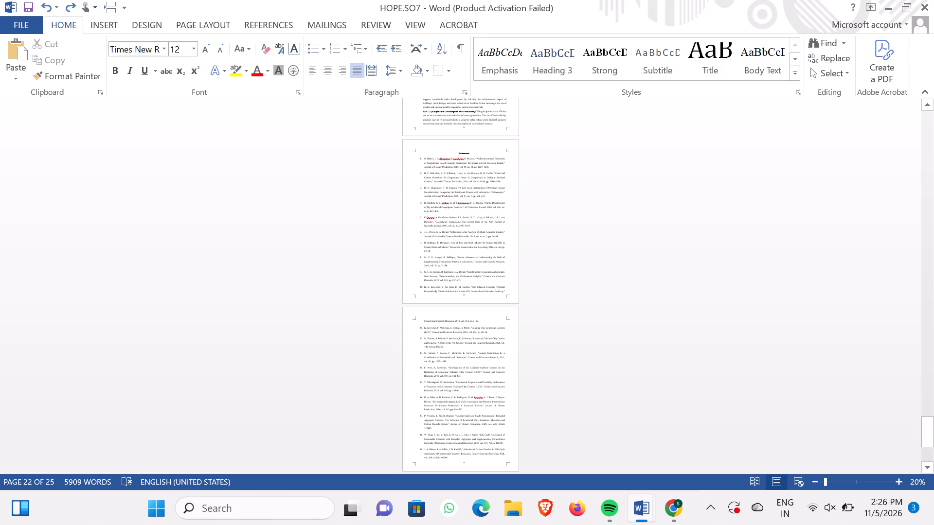
ctrl+scroll(516, 210, up, 4)
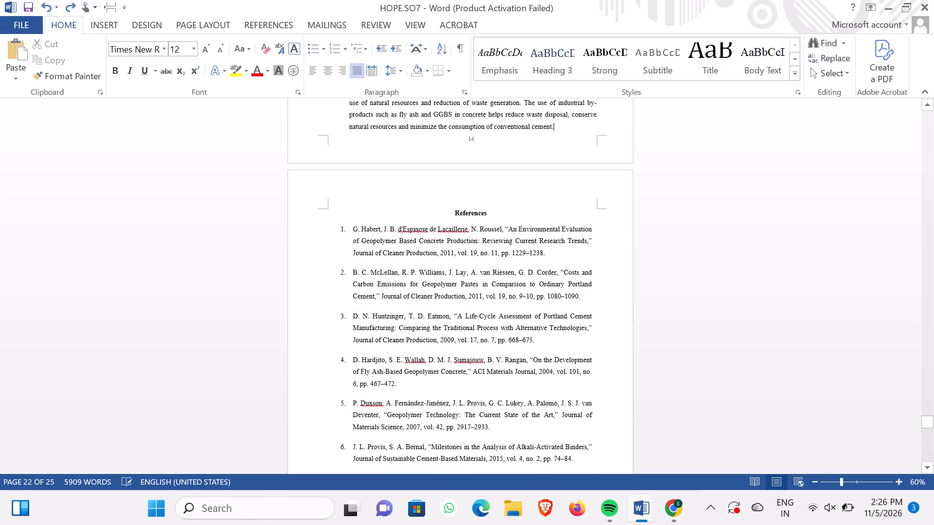
ctrl+scroll(516, 210, up, 1)
click(449, 201)
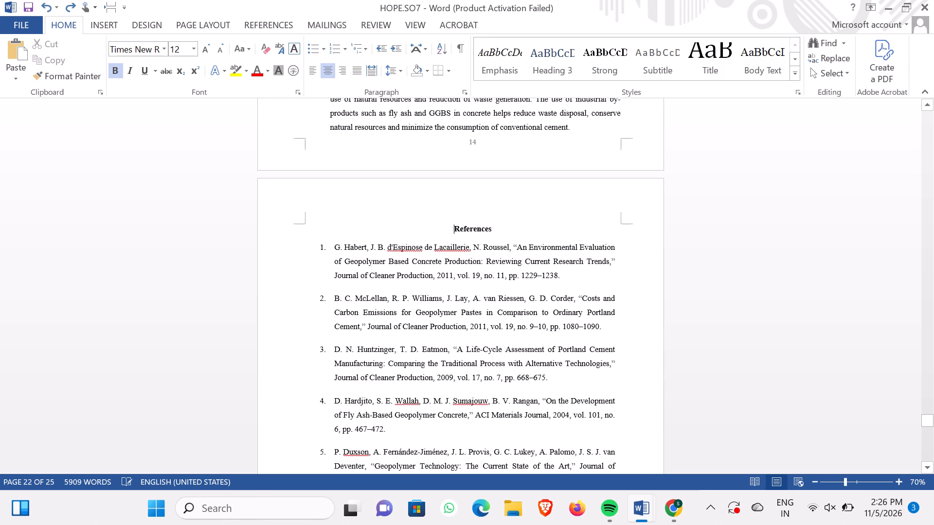
scroll(469, 246, down, 1)
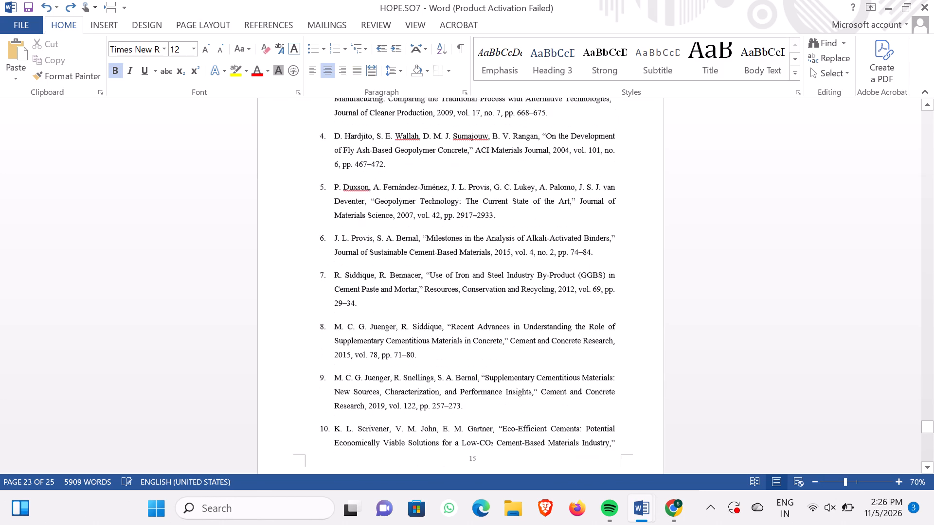
scroll(469, 246, down, 1)
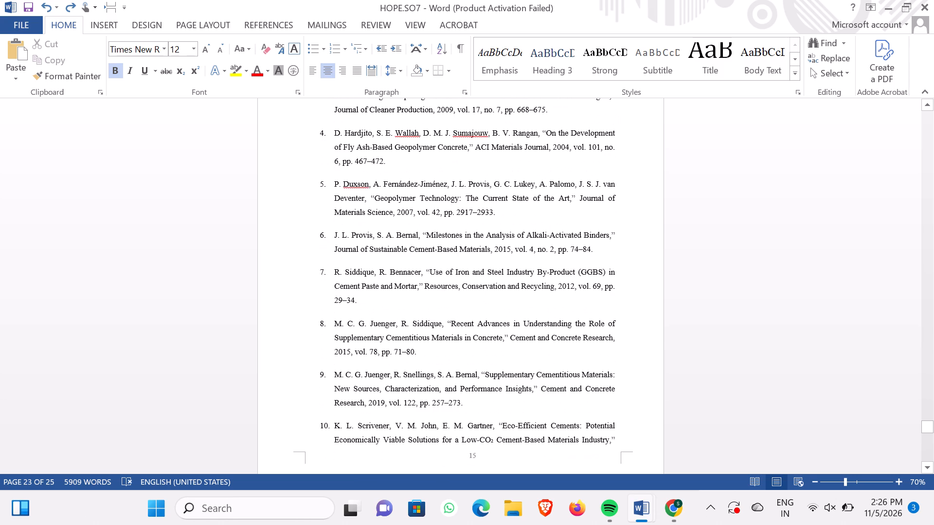
scroll(469, 246, down, 1)
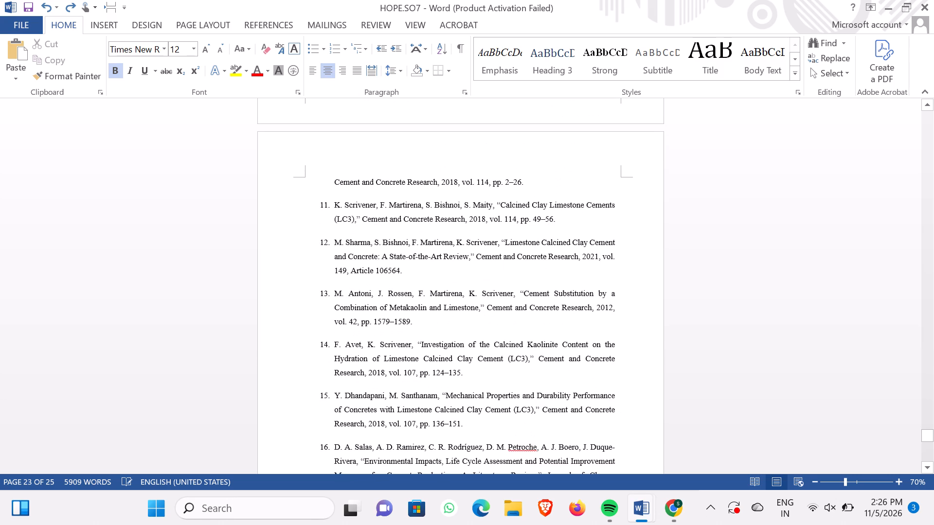
scroll(469, 246, down, 3)
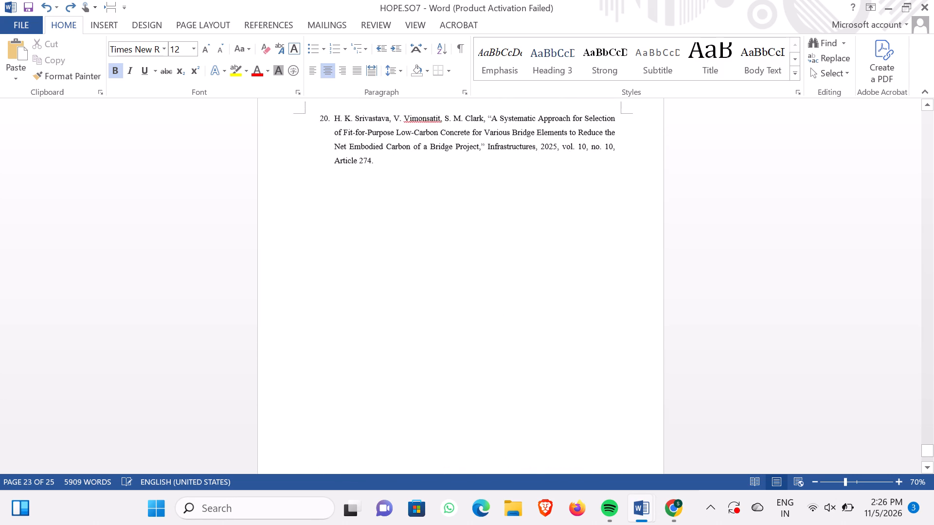
scroll(469, 246, down, 3)
scroll(470, 246, up, 1)
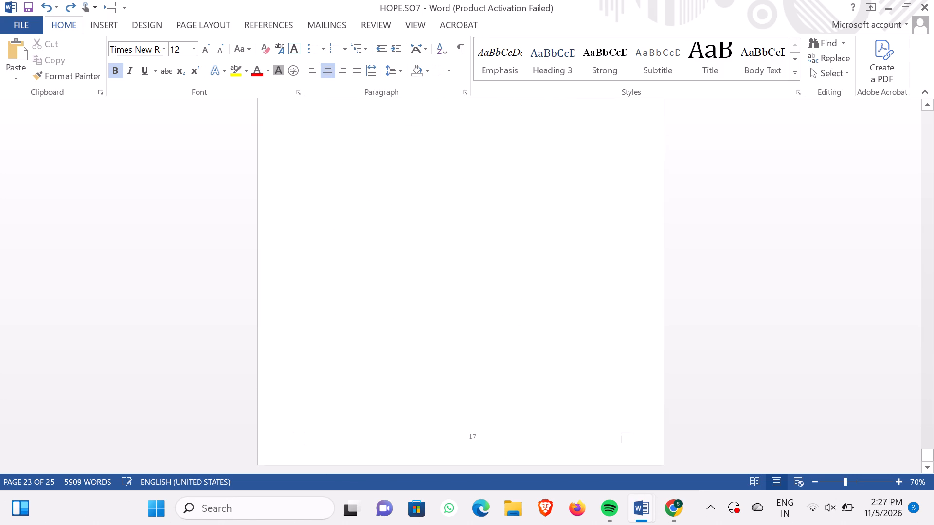
scroll(470, 246, up, 7)
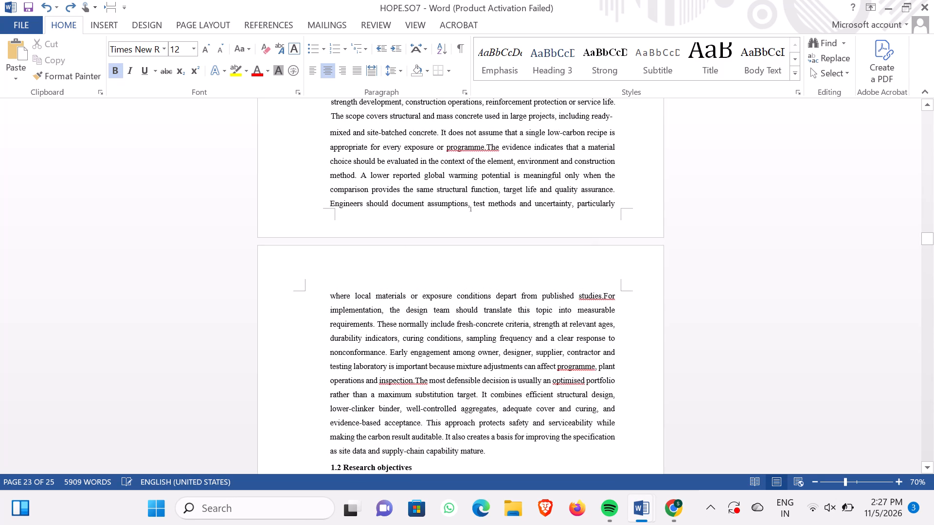
Examine the pages from the end of the Abstract through the Chapter 1 introduction to the research objectives, checking their layout.
ctrl+scroll(470, 246, down, 1)
scroll(470, 246, up, 1)
ctrl+scroll(470, 246, down, 1)
ctrl+scroll(470, 246, up, 1)
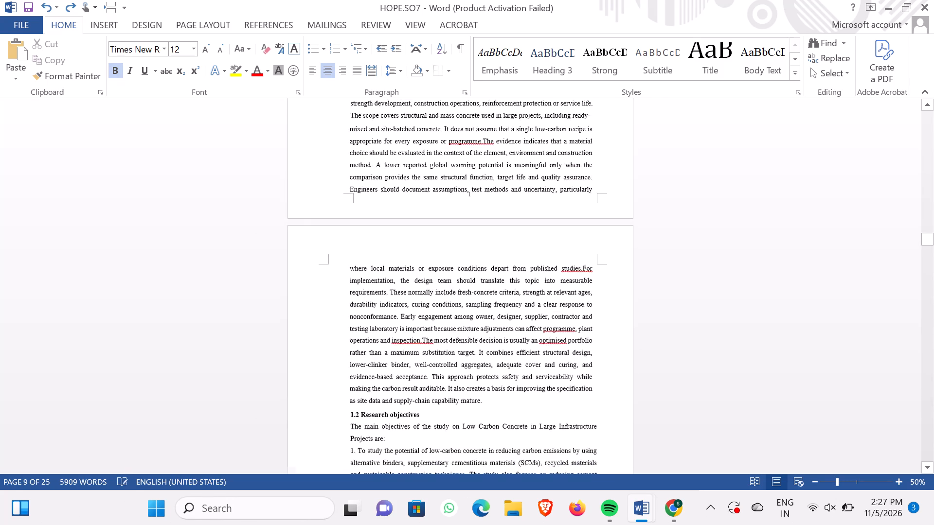
ctrl+scroll(470, 246, up, 1)
click(460, 334)
scroll(460, 334, down, 1)
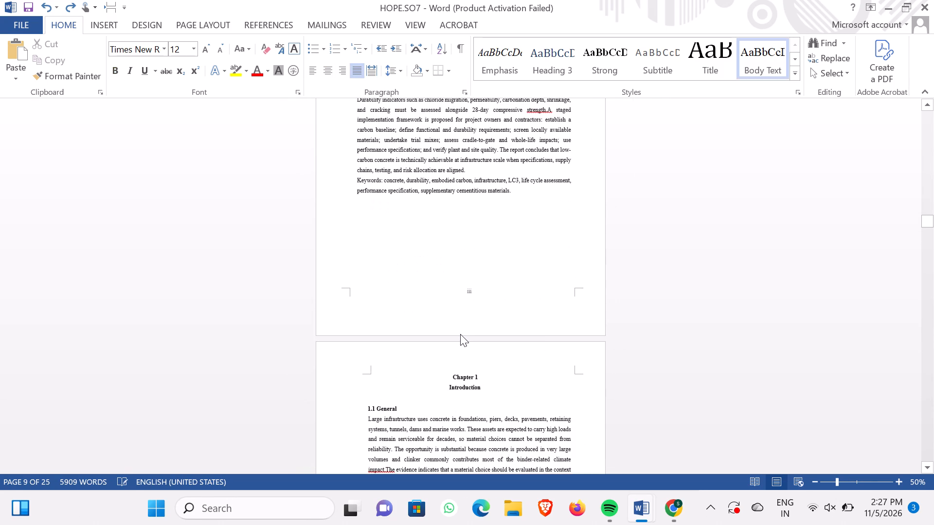
scroll(460, 334, down, 2)
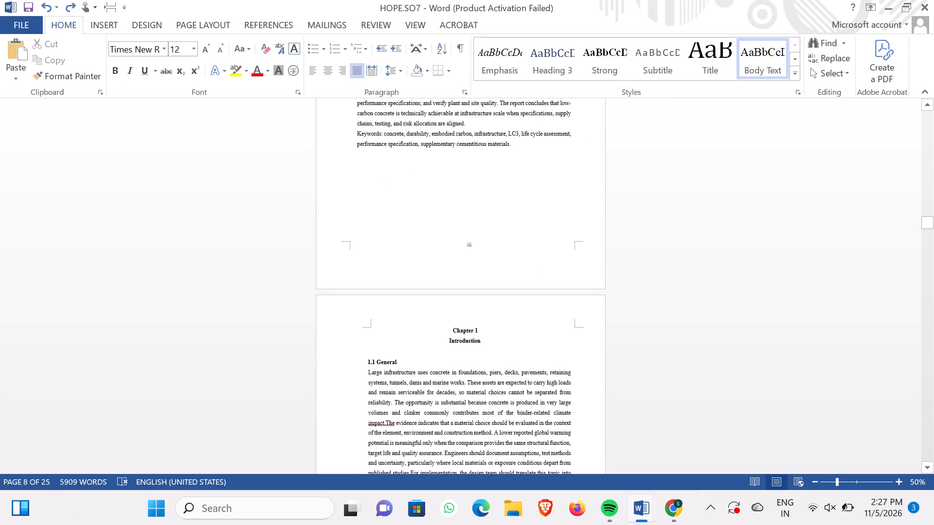
scroll(460, 334, down, 1)
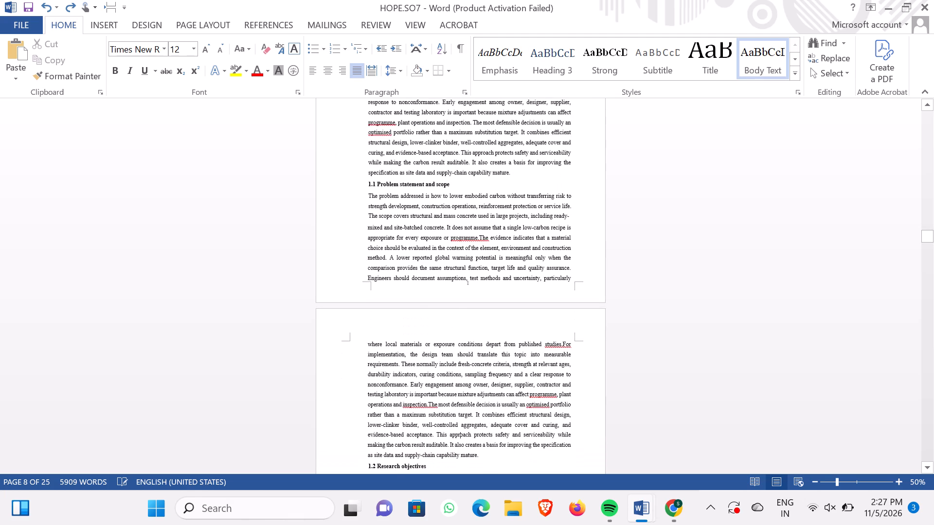
scroll(460, 334, down, 1)
scroll(460, 334, up, 1)
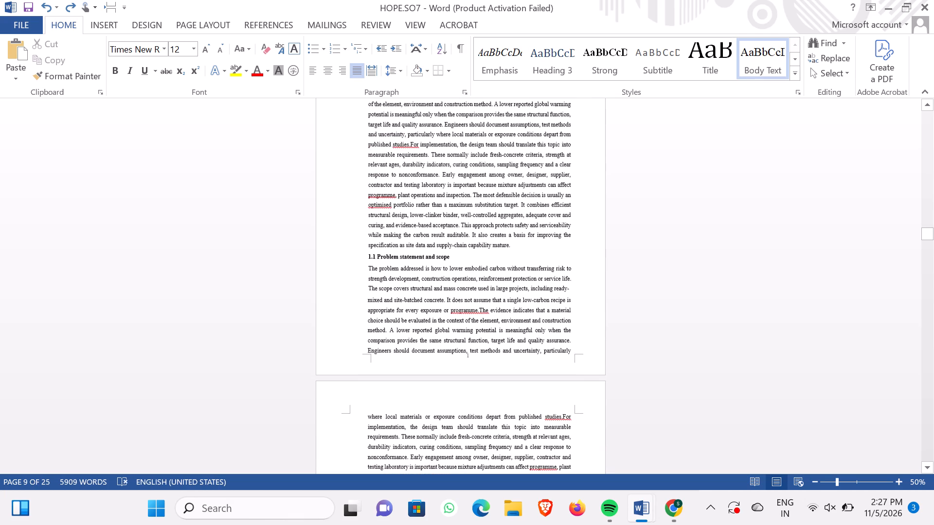
scroll(460, 334, up, 2)
Examine the front matter from the list of figures back through the contents, acknowledgement and declaration to the title page.
click(460, 334)
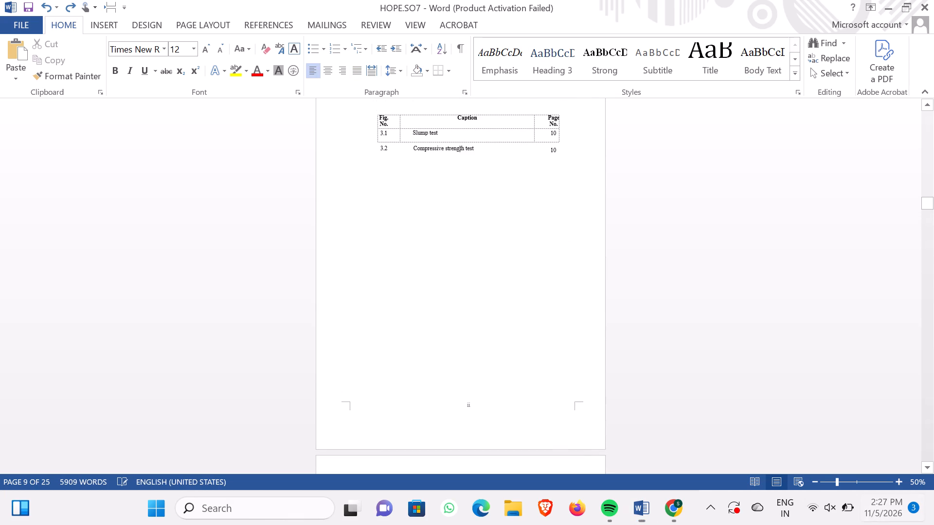
scroll(460, 339, up, 1)
scroll(451, 190, up, 3)
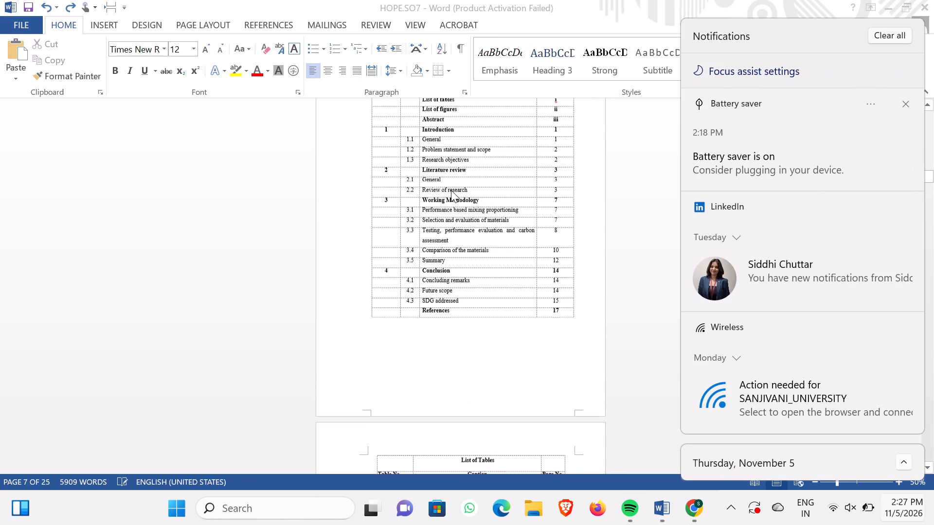
scroll(451, 190, up, 1)
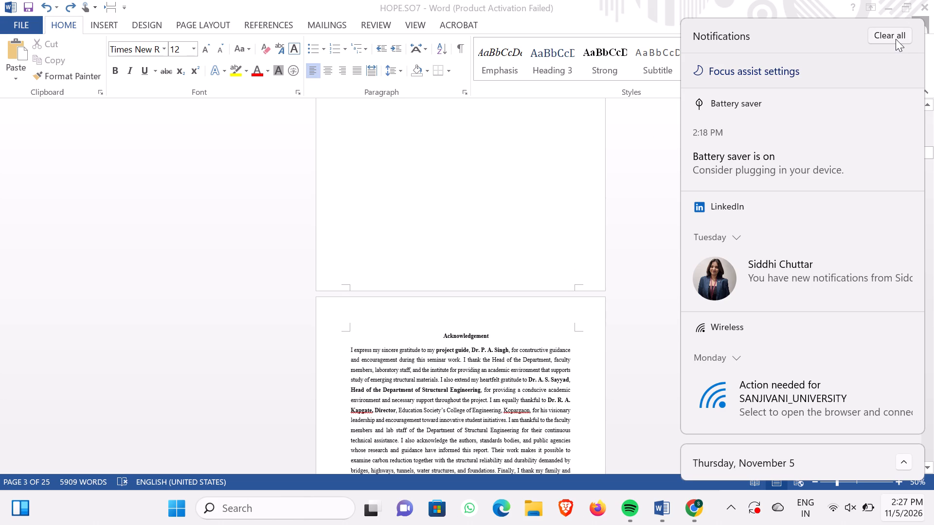
click(672, 159)
scroll(622, 169, up, 1)
click(622, 169)
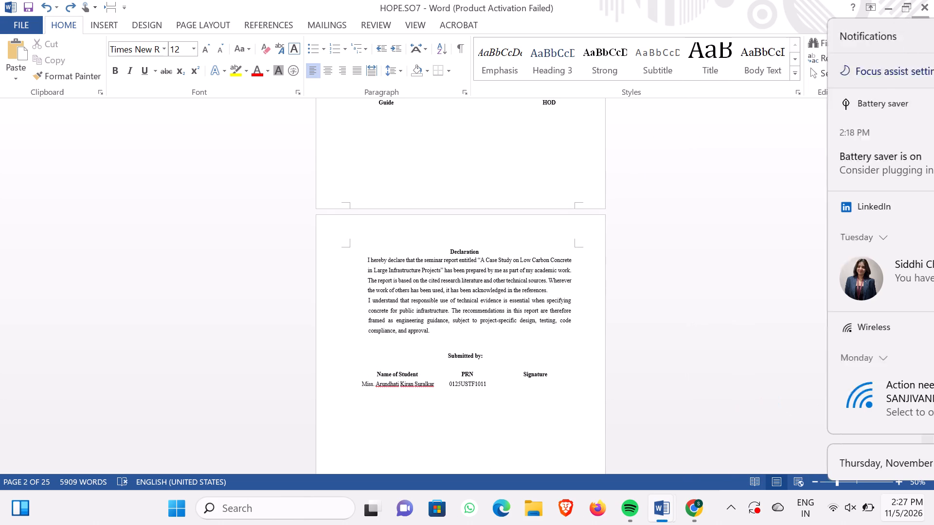
scroll(622, 169, up, 1)
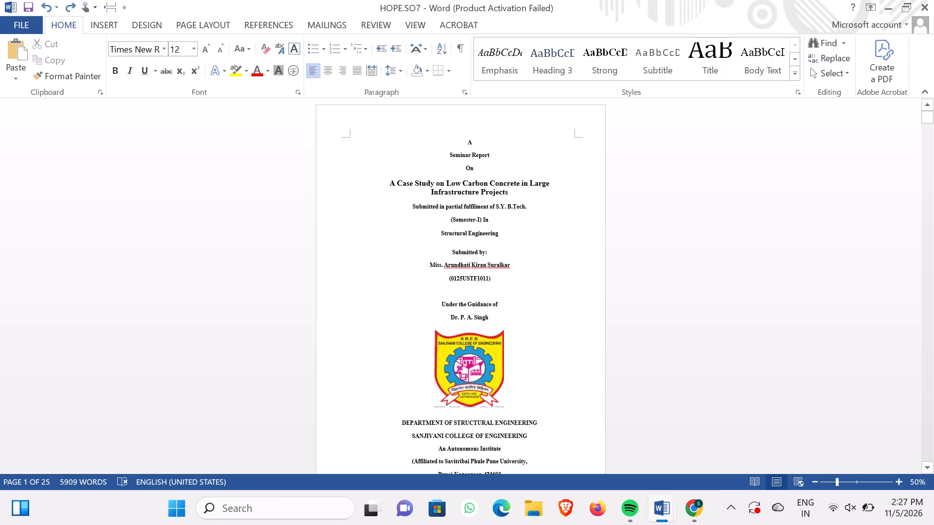
Select the whole document and open the page margin choices for it.
key(ctrl+a)
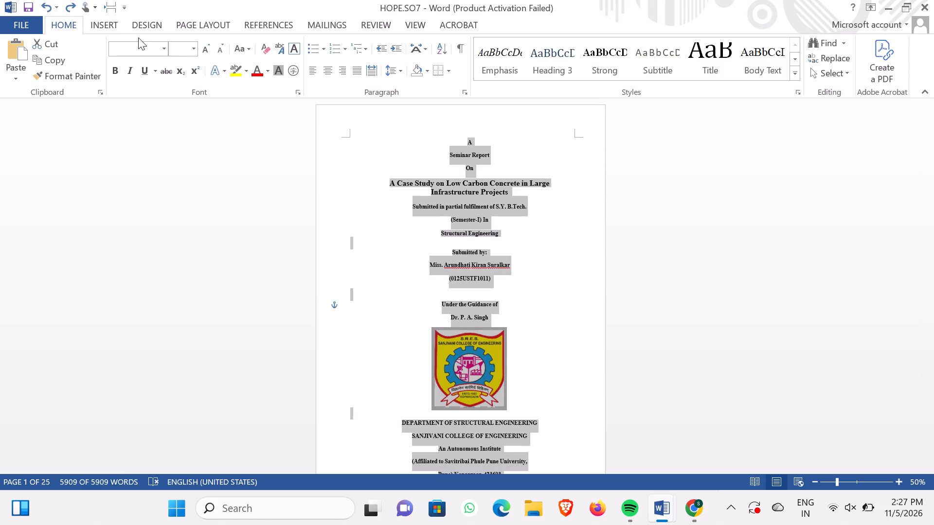
click(208, 22)
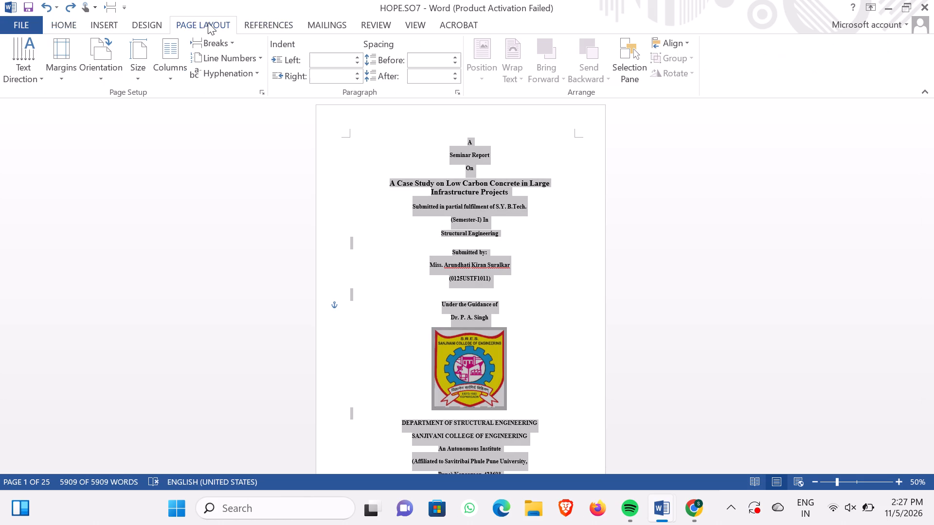
click(64, 76)
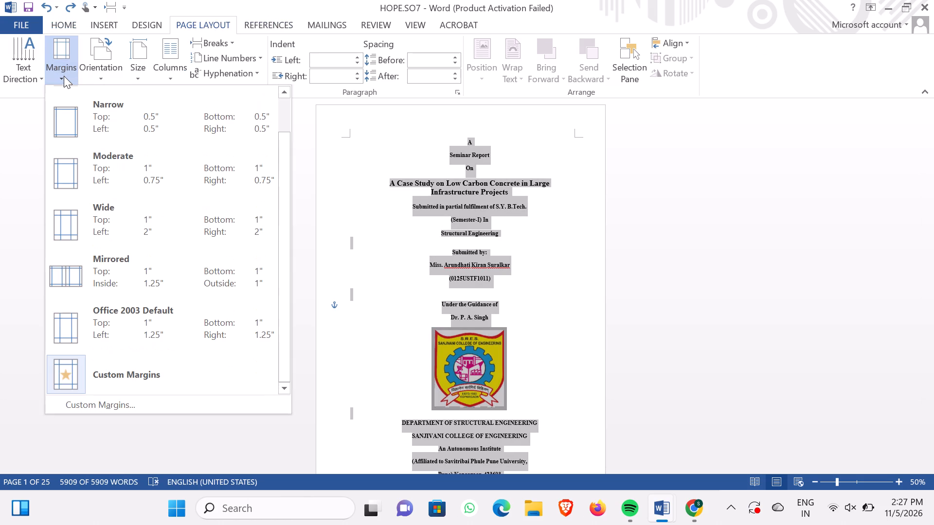
Set a custom top margin of 2.54 for all sections of the selected document.
click(102, 399)
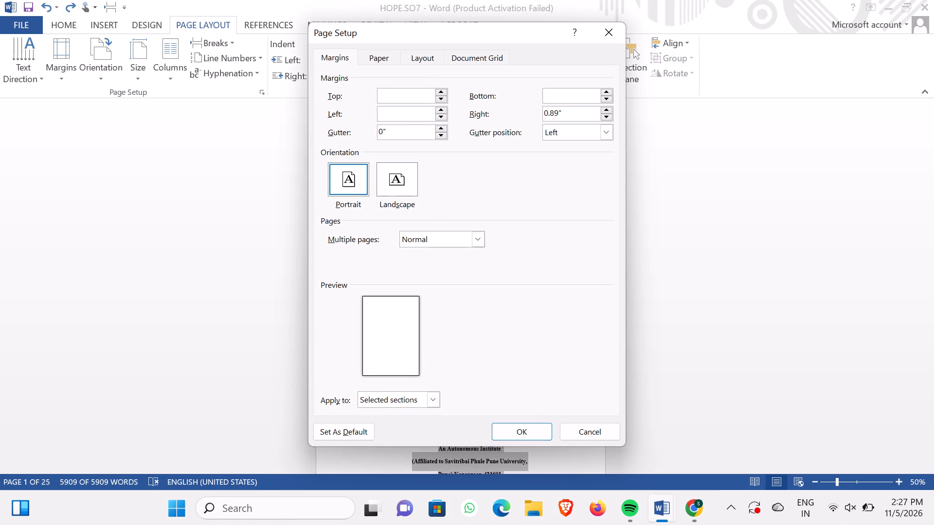
key(2)
key(period)
text(54)
key(Return)
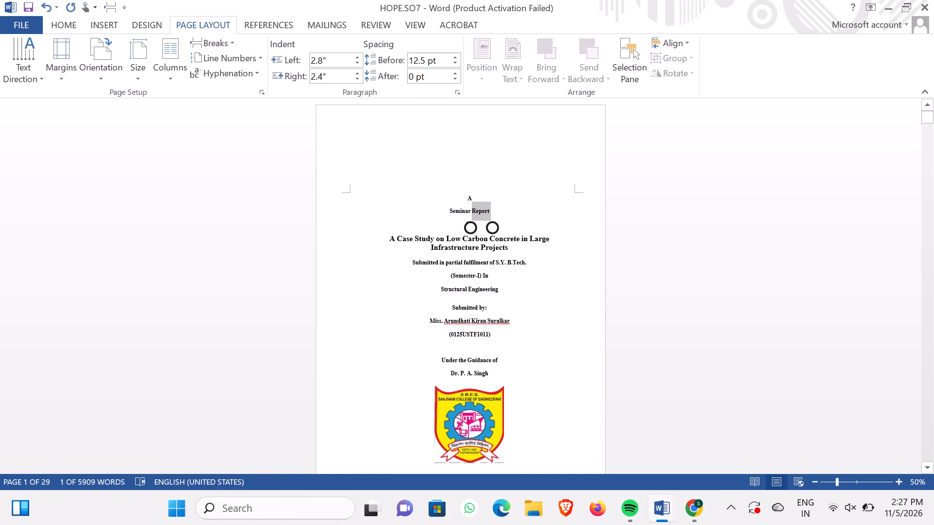
Remove the left indent of the "A" line at the top of the cover page, bringing it to the left margin.
click(474, 162)
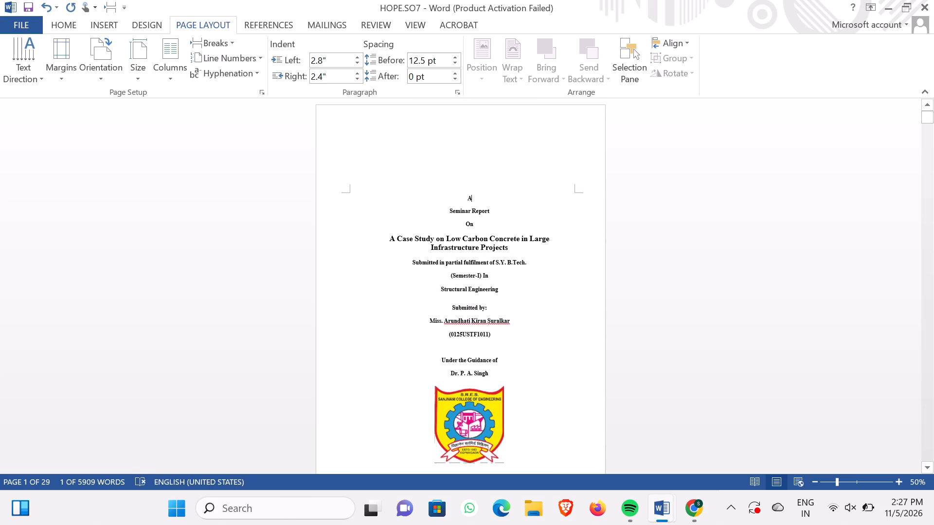
click(471, 167)
click(461, 188)
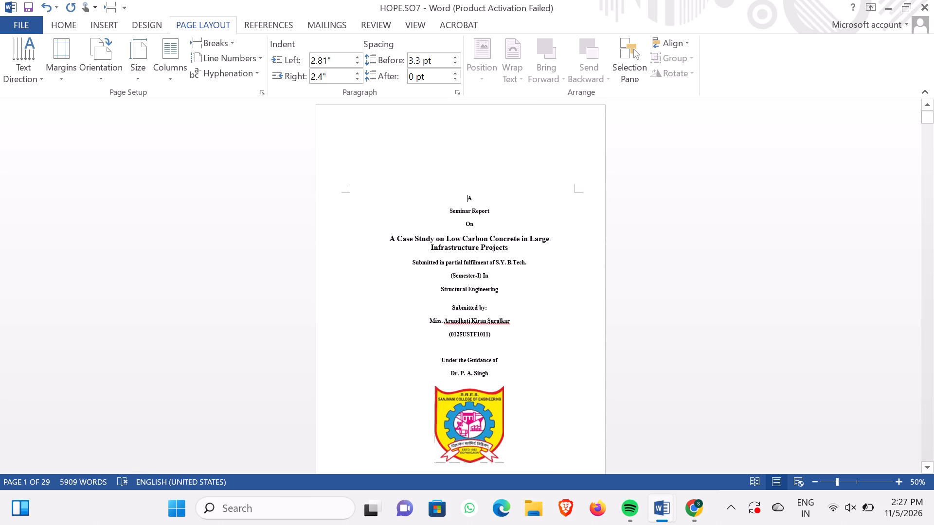
key(BackSpace)
key(BackSpace)
key(BackSpace)
key(BackSpace)
key(BackSpace)
key(BackSpace)
key(BackSpace)
key(BackSpace)
Insert spaces before the "A" on the cover page to move it back above the centre of "Seminar Report".
key(space)
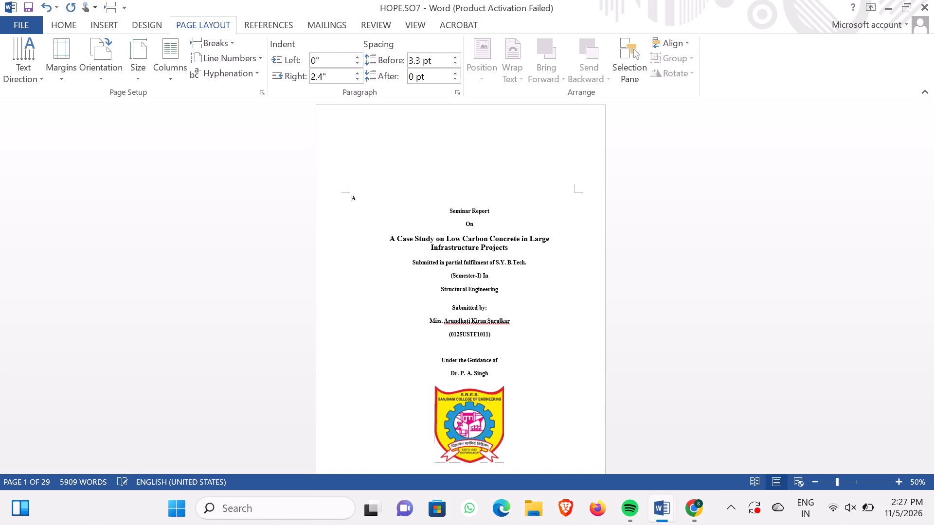
click(351, 191)
key(space)
key(space)
key(space)
key(space)
key(space)
key(space)
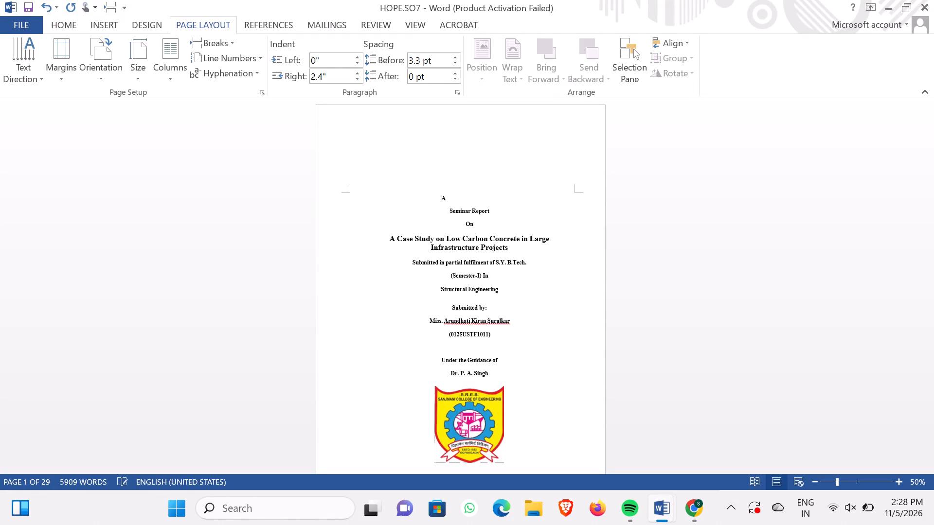
key(space)
key(space)
key(space)
key(space)
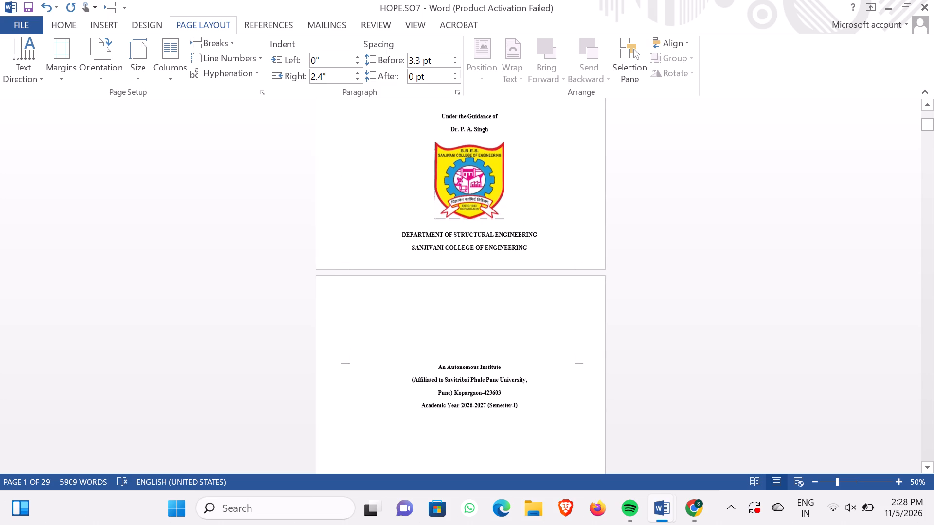
Set line spacing to 1.5 lines for all cover page text, from the "A" line through "Academic Year 2026-2027 (Semester-I)".
scroll(503, 251, up, 1)
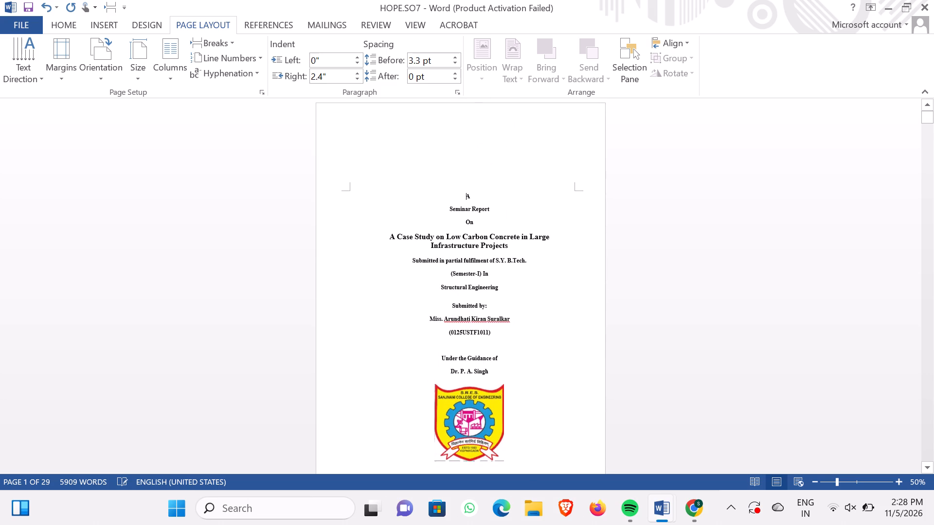
drag(459, 190, 497, 401)
scroll(497, 414, up, 1)
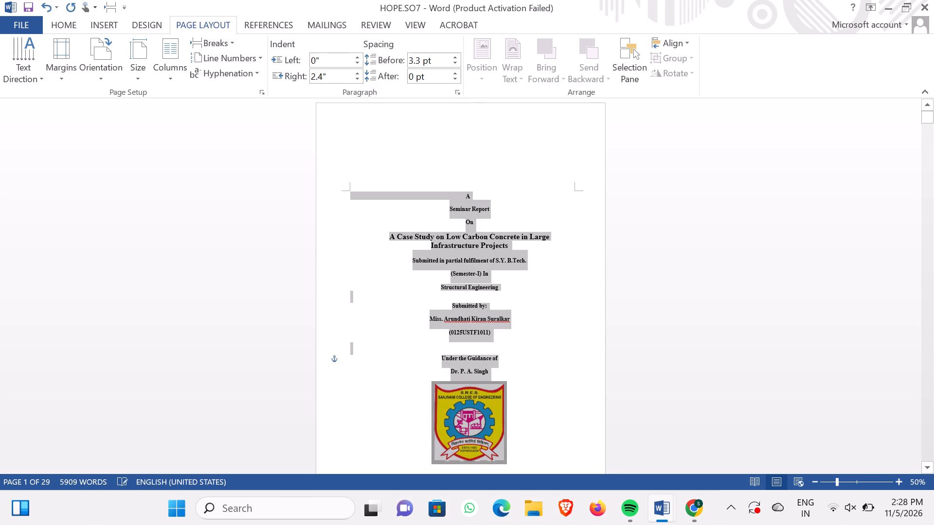
scroll(497, 401, up, 1)
drag(497, 401, 521, 366)
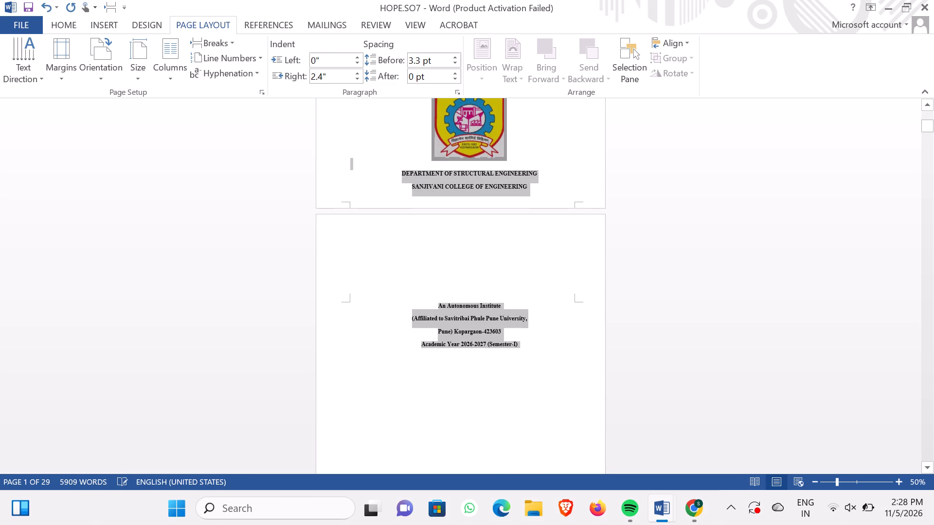
drag(521, 366, 532, 363)
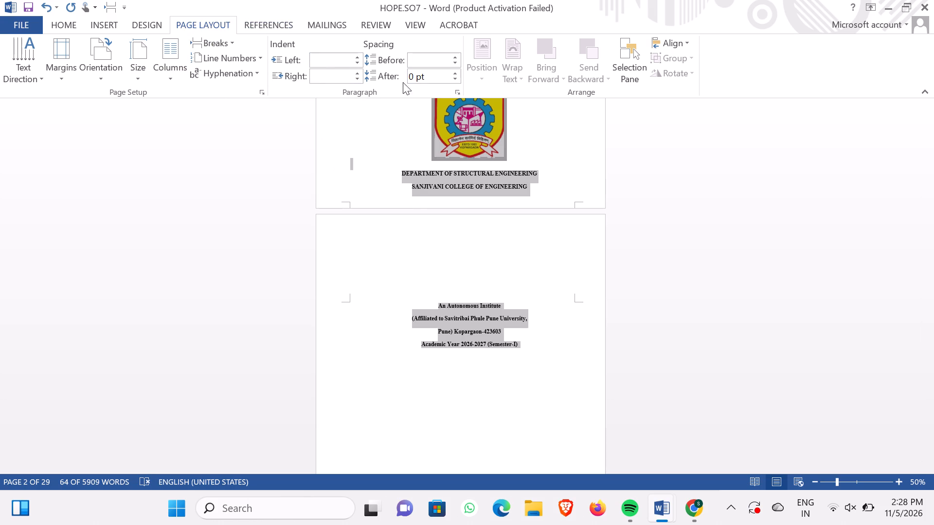
click(458, 92)
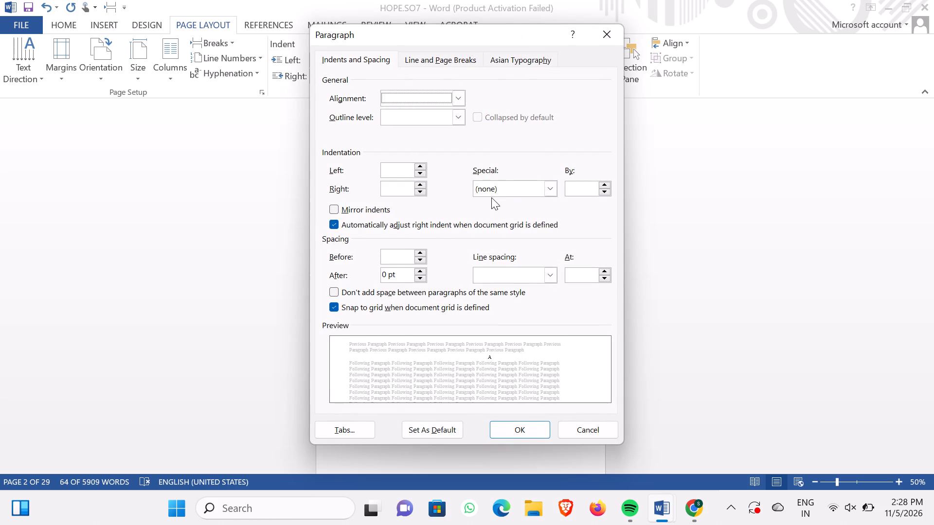
click(497, 280)
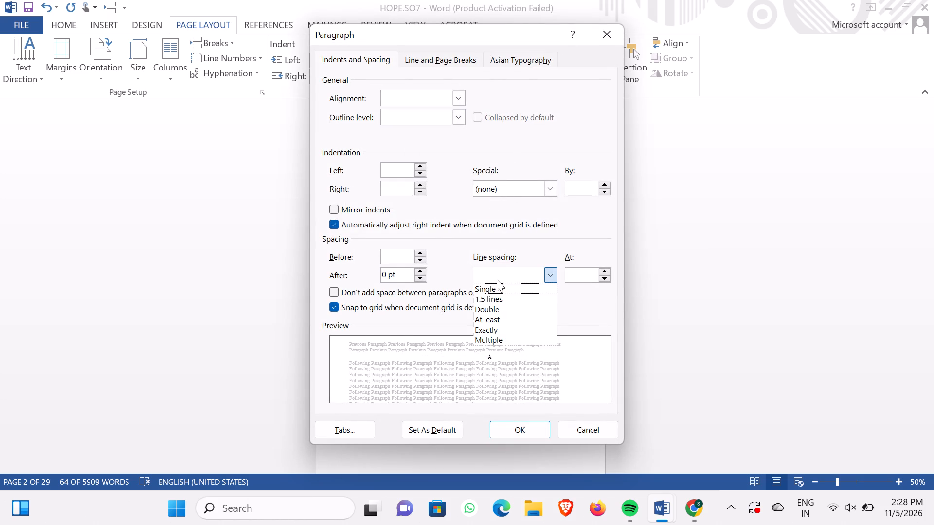
click(492, 295)
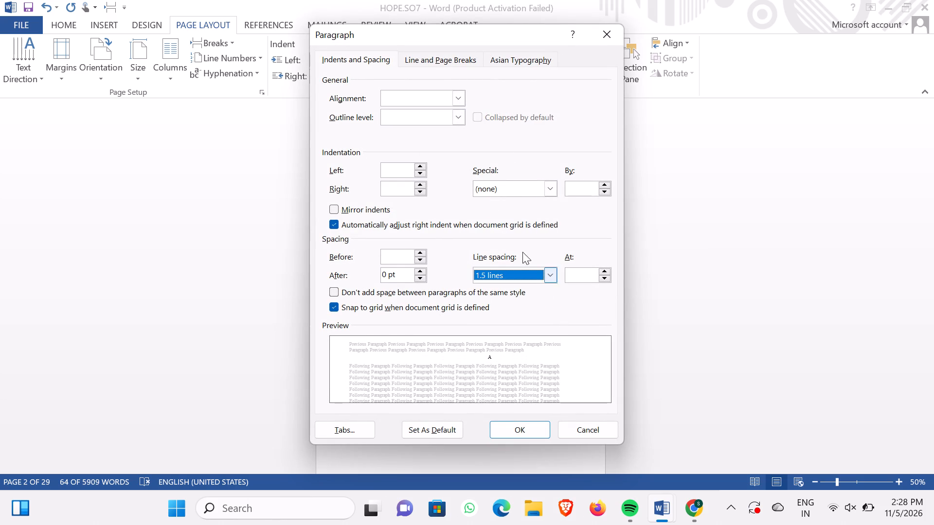
click(413, 98)
click(413, 98)
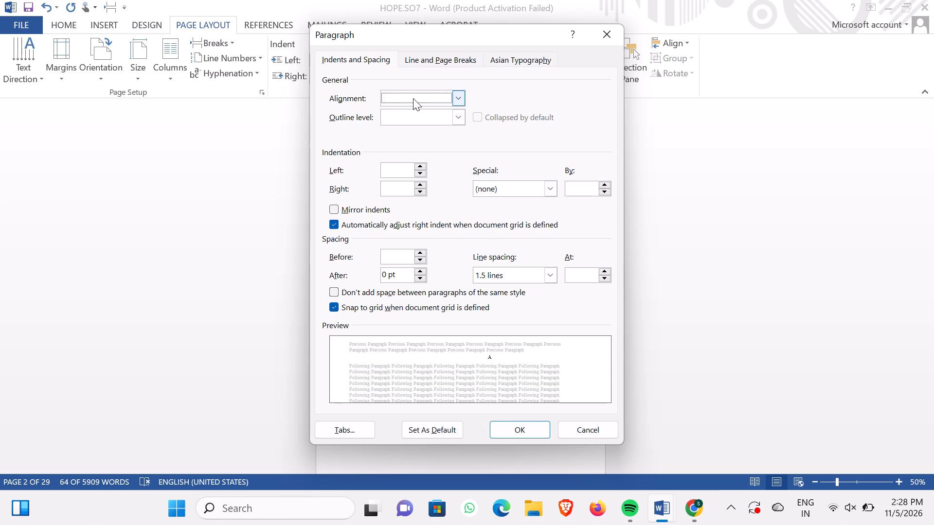
click(413, 98)
click(413, 98)
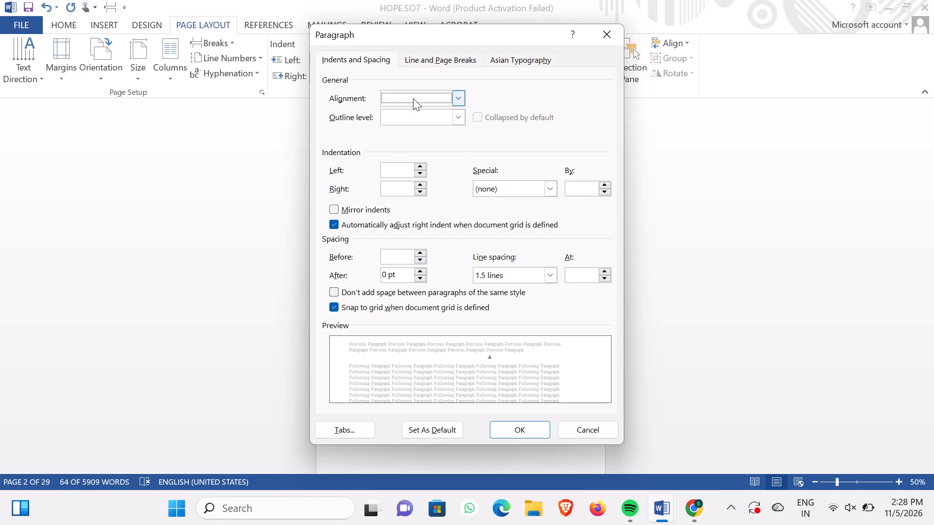
click(413, 98)
click(413, 98)
click(512, 435)
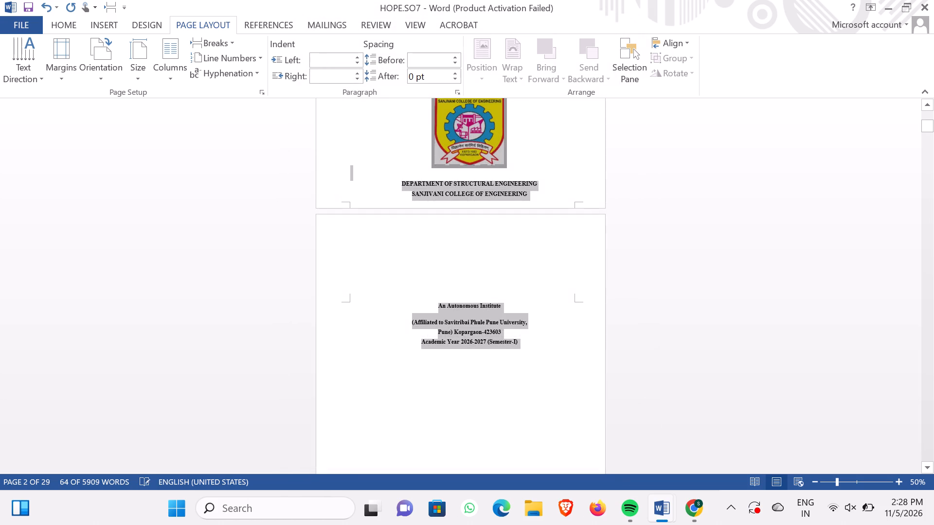
Open the Section 1 header above the "A" line on the cover page for editing.
scroll(512, 435, up, 1)
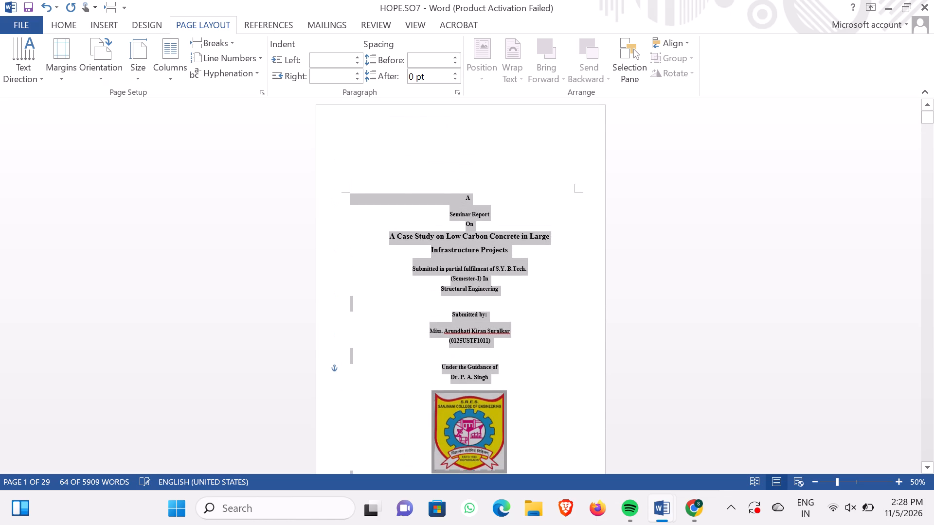
click(467, 159)
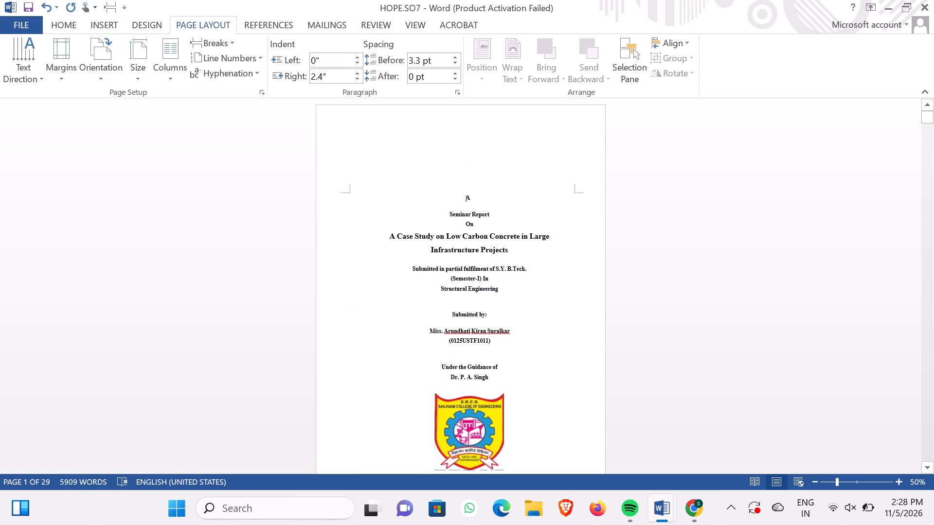
right_click(467, 159)
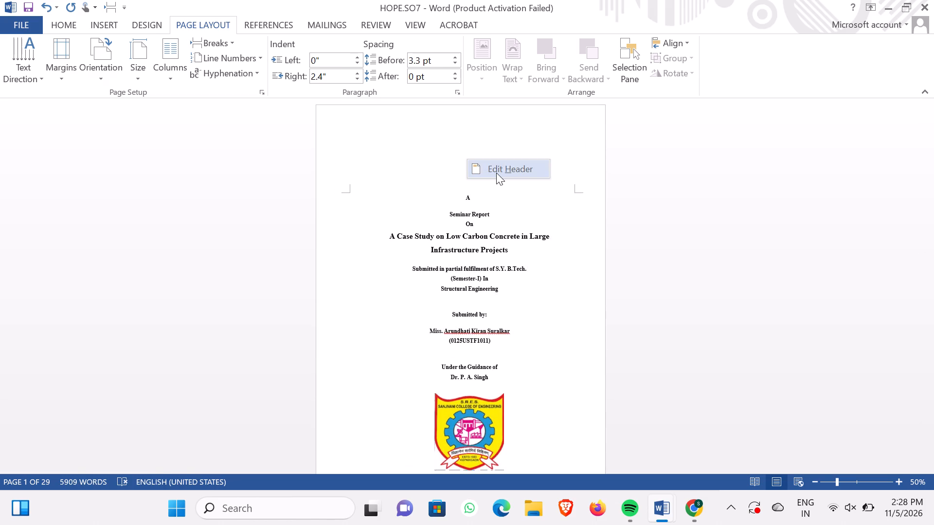
click(496, 173)
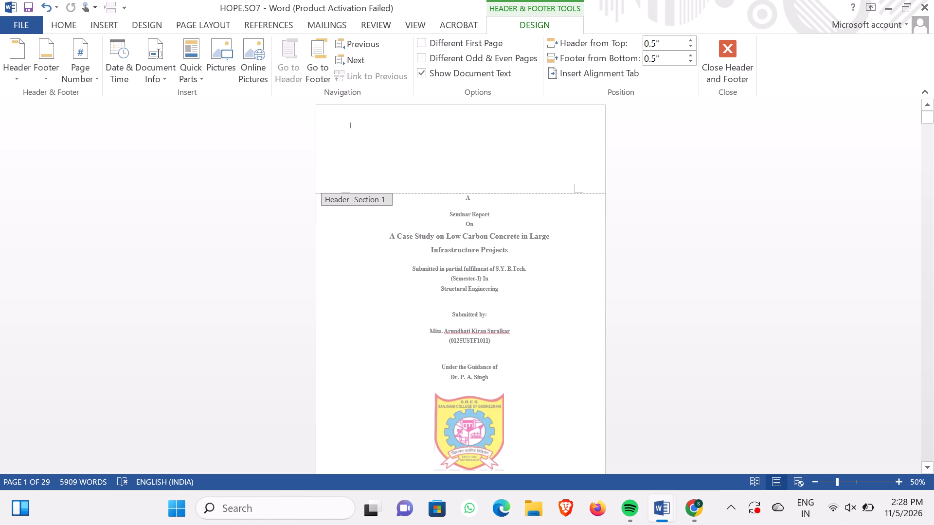
right_click(528, 173)
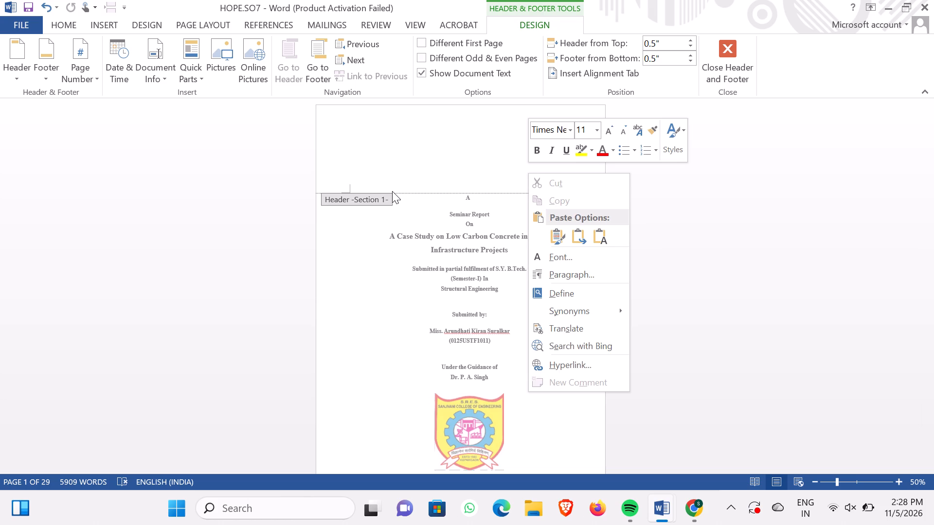
scroll(400, 168, down, 1)
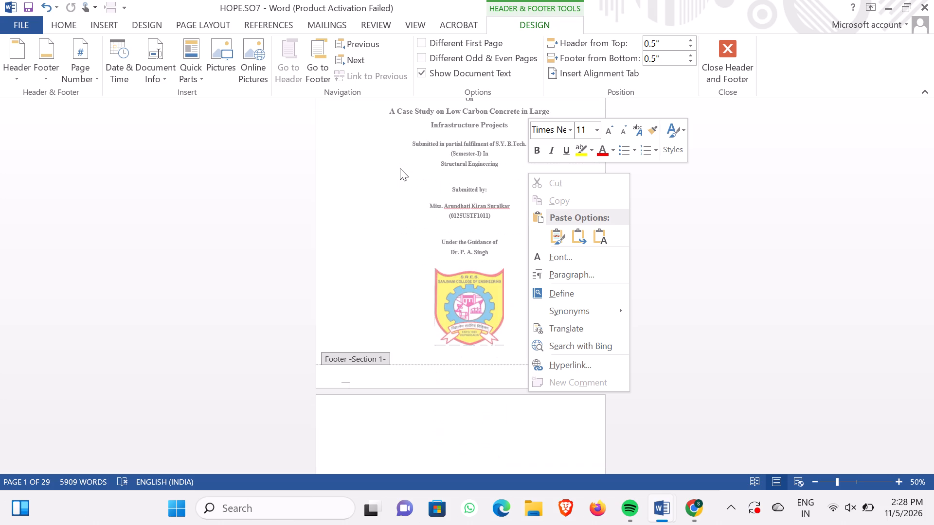
click(459, 186)
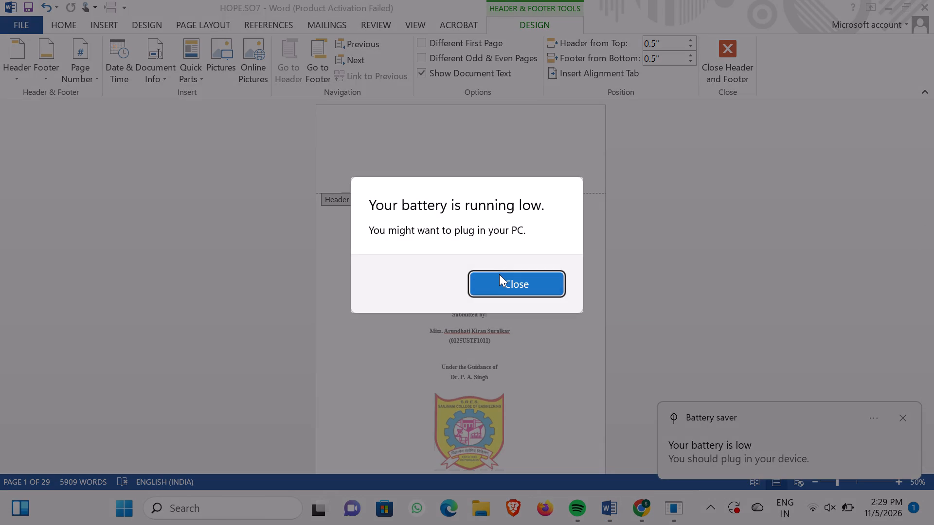
Dismiss the low battery warning and the battery saver notification, returning to the cover page header.
click(499, 282)
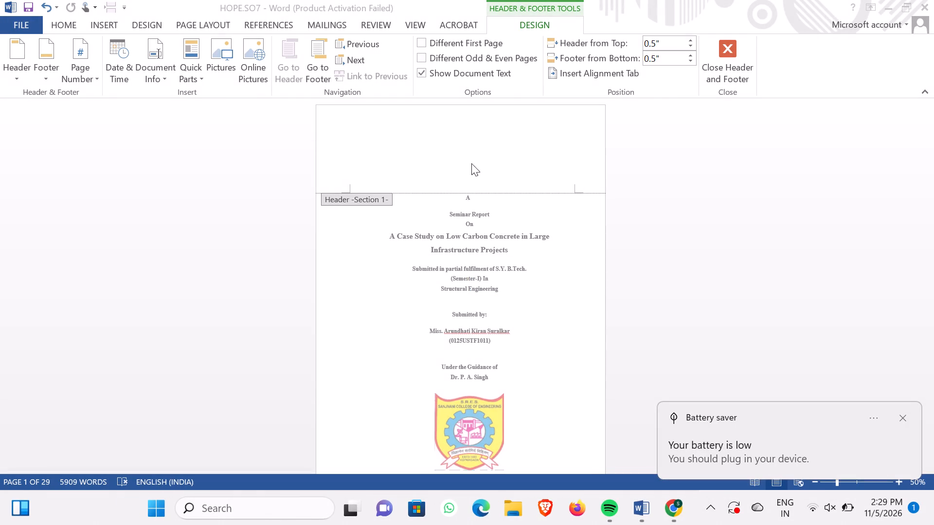
click(469, 148)
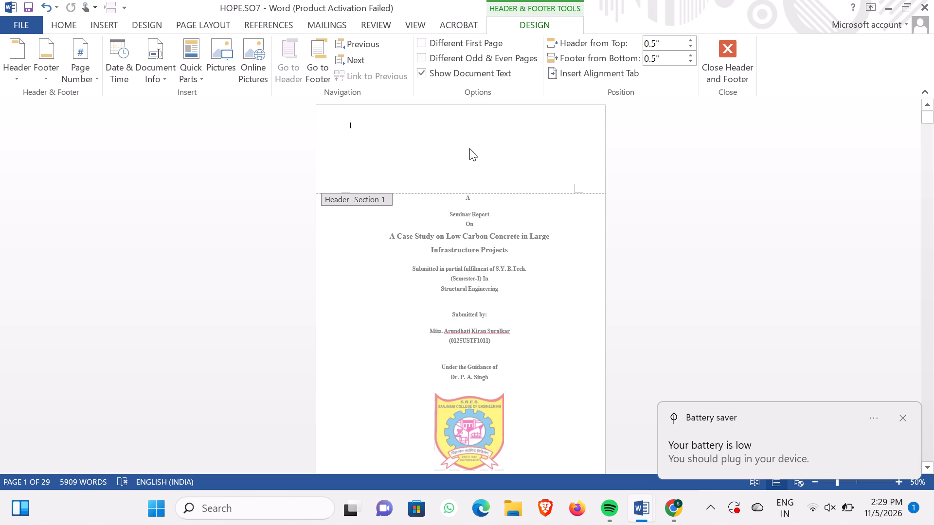
click(905, 418)
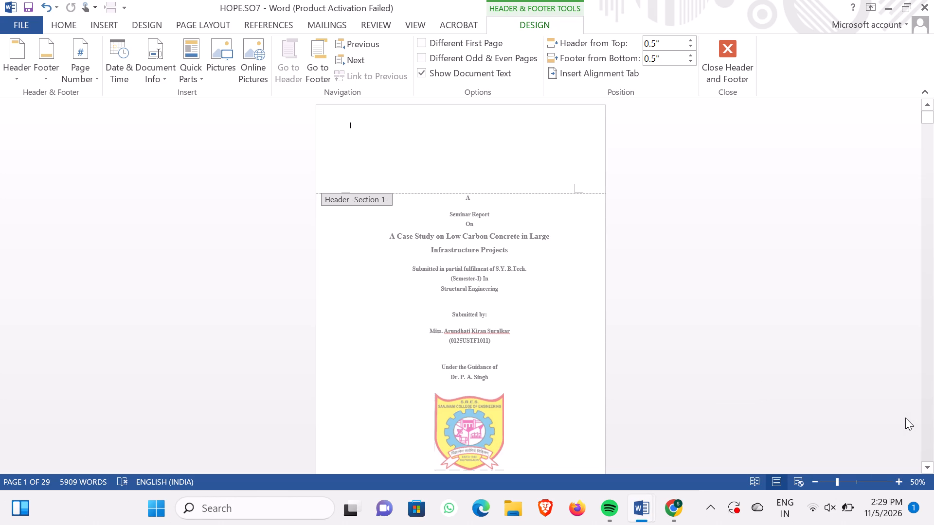
Save the seminar report document under its current name.
key(ctrl+s)
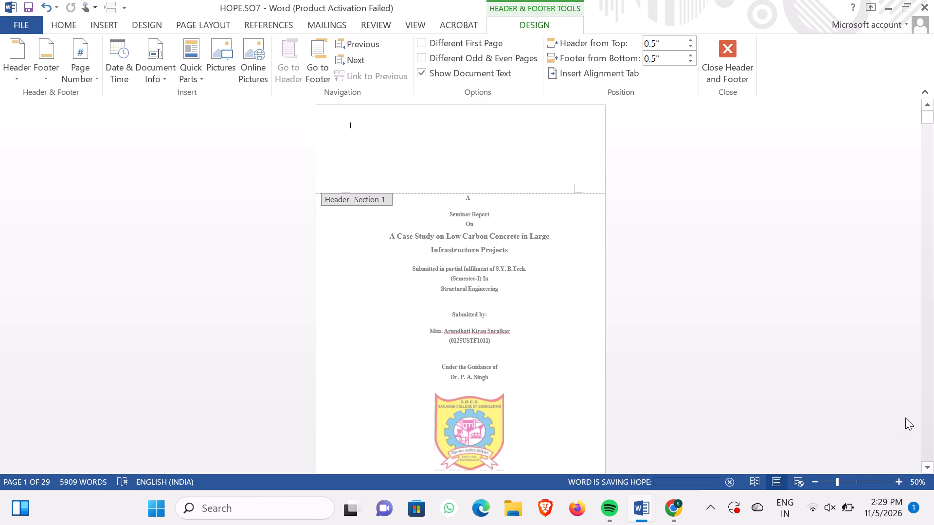
key(ctrl+s)
key(ctrl+s)
key(ctrl+s)
key(ctrl+s)
key(ctrl+s)
key(ctrl+s)
key(ctrl+s)
key(ctrl+s)
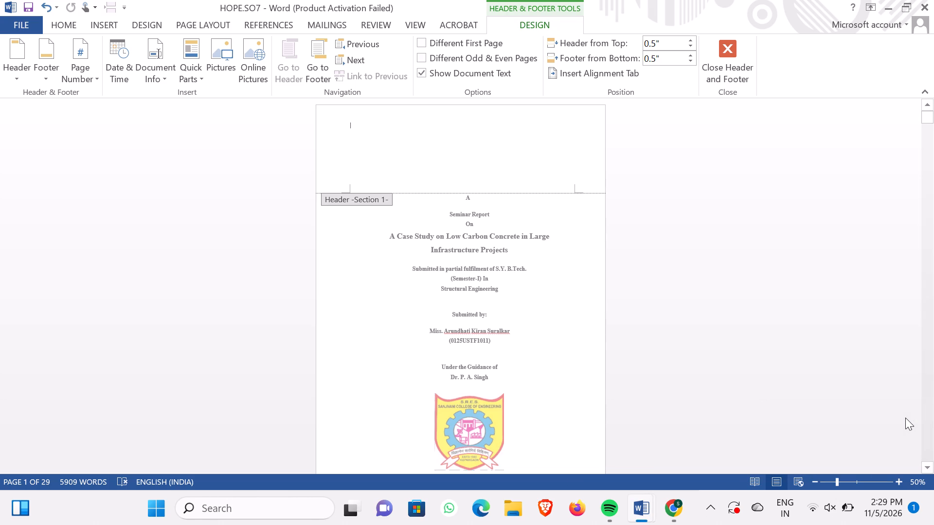
Save the HOPE.SO7 seminar report under its current name and close the document.
key(ctrl+s)
key(ctrl+s)
click(925, 0)
click(925, 0)
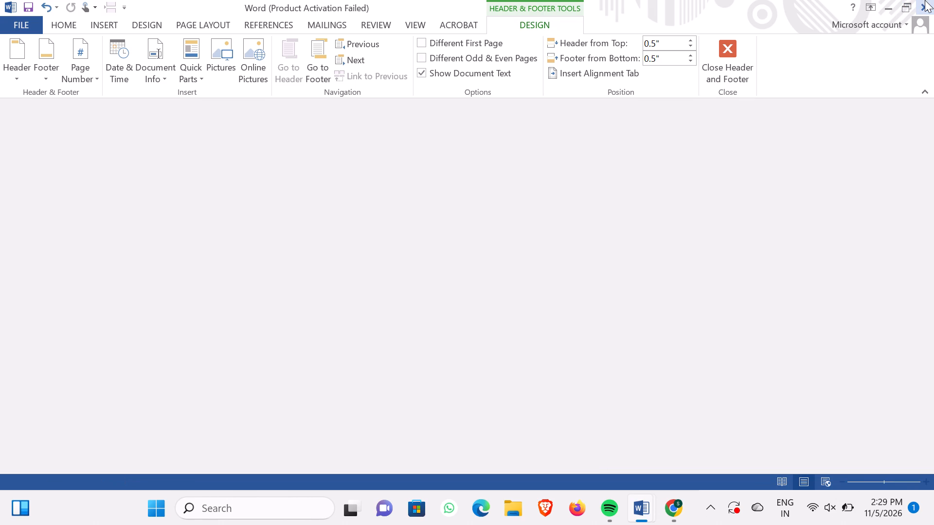